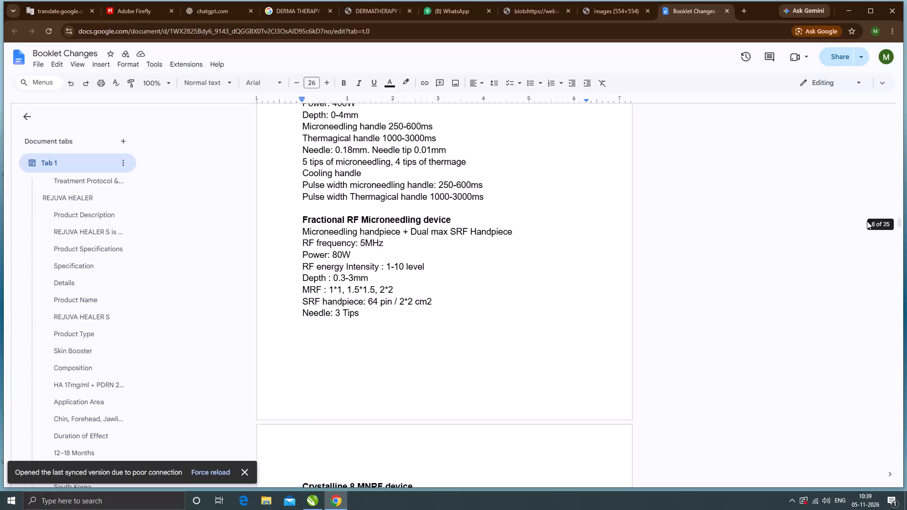
Review the Booklet Changes document from the device specifications through the skin booster, eye rejuvenation, meso and exosome sections.
{"action": "scroll", "coordinate": [591, 281], "scroll_direction": "down", "scroll_amount": 20}
{"action": "scroll", "coordinate": [591, 281], "scroll_direction": "down", "scroll_amount": 20}
{"action": "scroll", "coordinate": [591, 281], "scroll_direction": "down", "scroll_amount": 12}
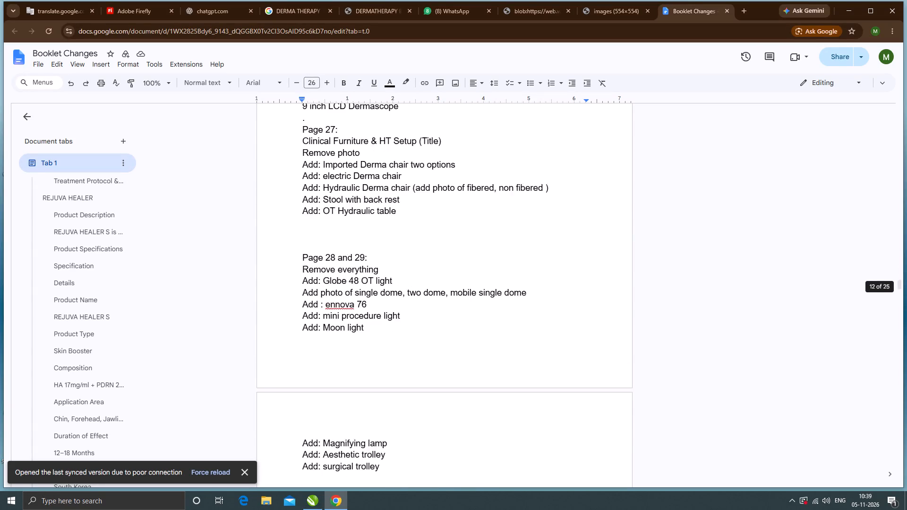
{"action": "scroll", "coordinate": [377, 322], "scroll_direction": "down", "scroll_amount": 20}
{"action": "scroll", "coordinate": [377, 322], "scroll_direction": "down", "scroll_amount": 20}
{"action": "scroll", "coordinate": [377, 322], "scroll_direction": "down", "scroll_amount": 18}
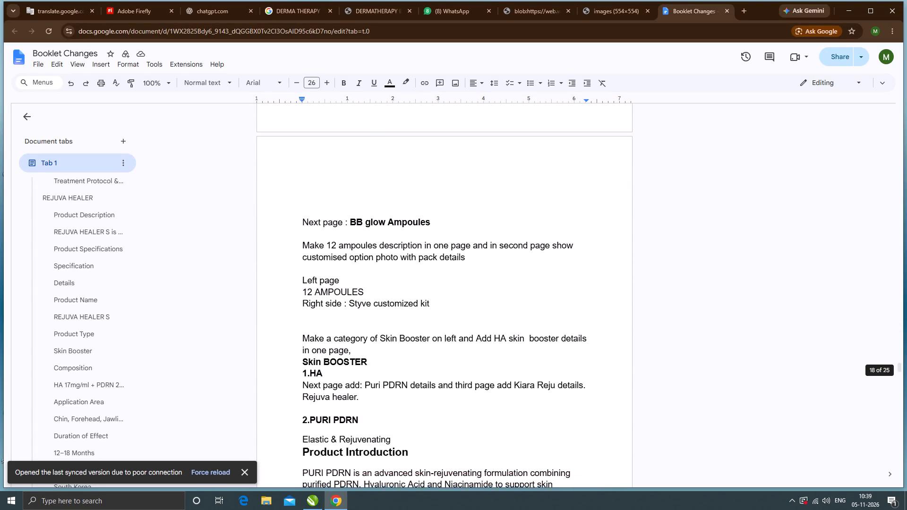
{"action": "scroll", "coordinate": [399, 326], "scroll_direction": "down", "scroll_amount": 20}
{"action": "scroll", "coordinate": [399, 326], "scroll_direction": "down", "scroll_amount": 20}
{"action": "scroll", "coordinate": [399, 326], "scroll_direction": "down", "scroll_amount": 18}
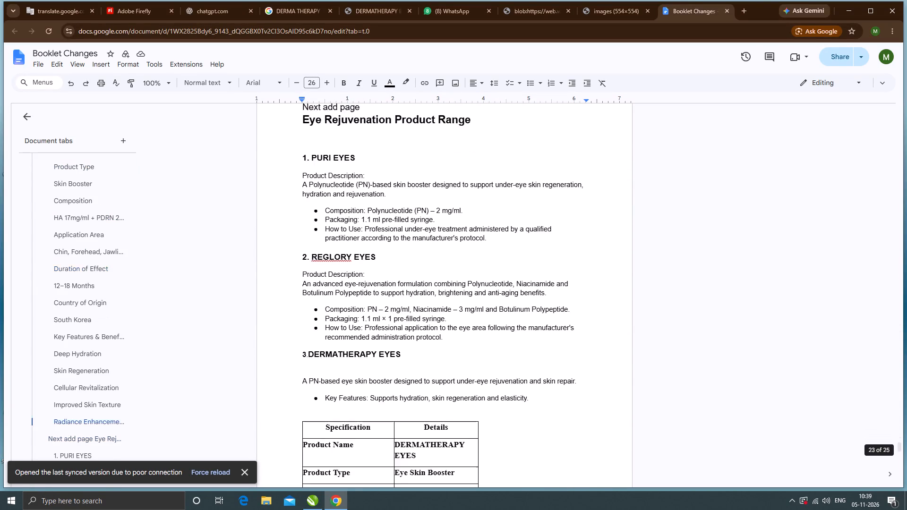
{"action": "scroll", "coordinate": [404, 327], "scroll_direction": "down", "scroll_amount": 18}
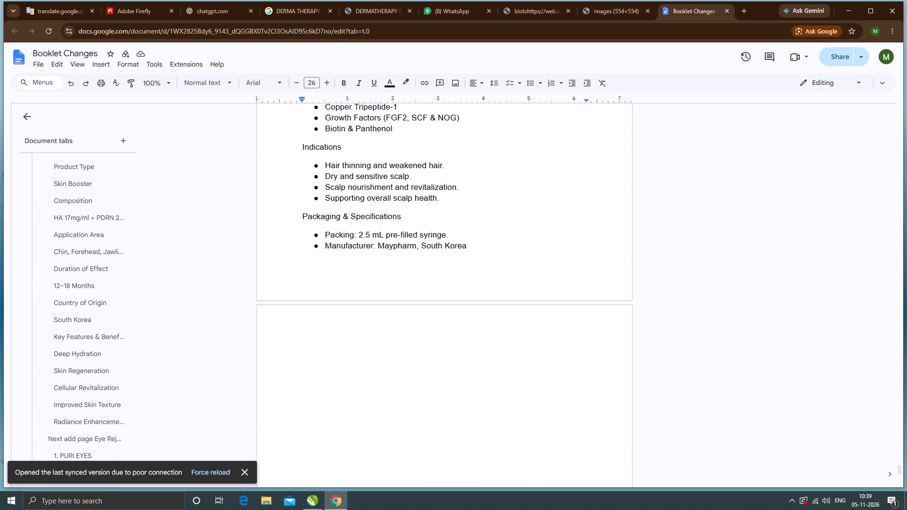
{"action": "scroll", "coordinate": [406, 326], "scroll_direction": "down", "scroll_amount": 9}
{"action": "scroll", "coordinate": [406, 326], "scroll_direction": "up", "scroll_amount": 13}
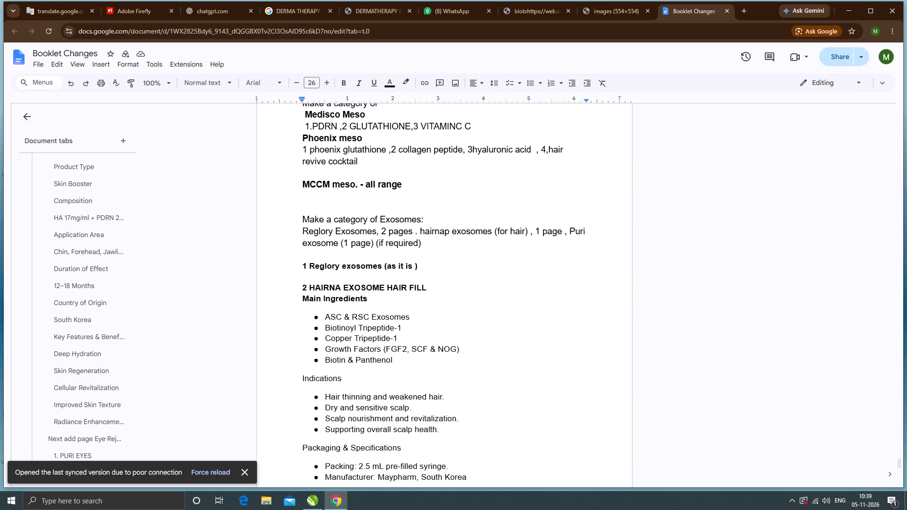
{"action": "scroll", "coordinate": [383, 313], "scroll_direction": "down", "scroll_amount": 1}
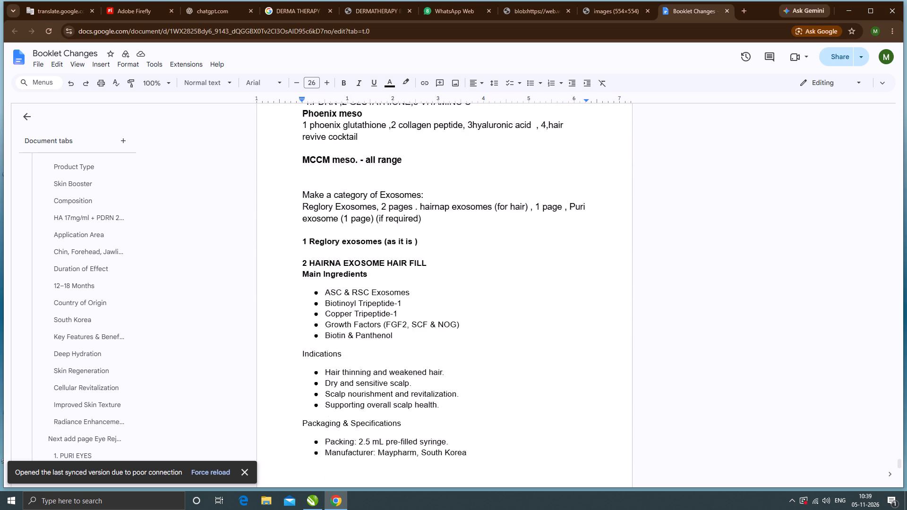
{"action": "scroll", "coordinate": [383, 313], "scroll_direction": "down", "scroll_amount": 1}
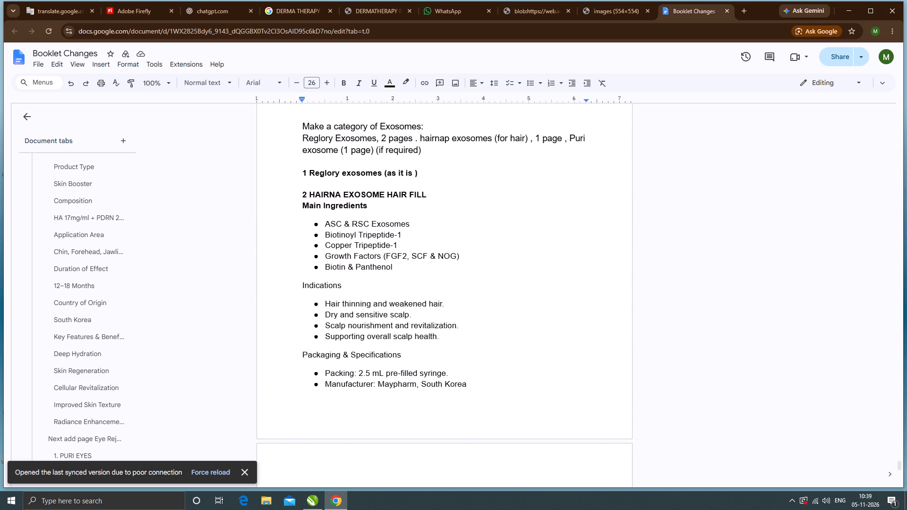
{"action": "scroll", "coordinate": [381, 342], "scroll_direction": "up", "scroll_amount": 5}
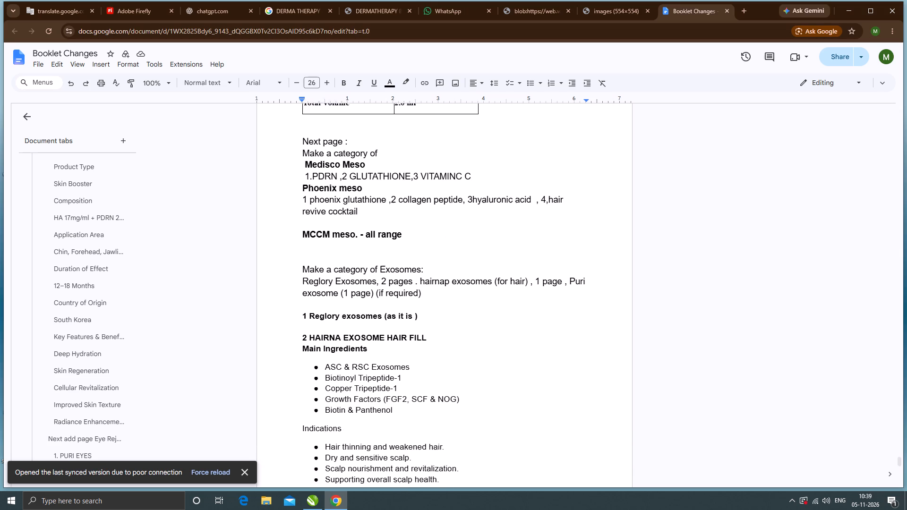
{"action": "scroll", "coordinate": [381, 342], "scroll_direction": "up", "scroll_amount": 2}
{"action": "scroll", "coordinate": [381, 342], "scroll_direction": "down", "scroll_amount": 2}
{"action": "scroll", "coordinate": [381, 342], "scroll_direction": "up", "scroll_amount": 3}
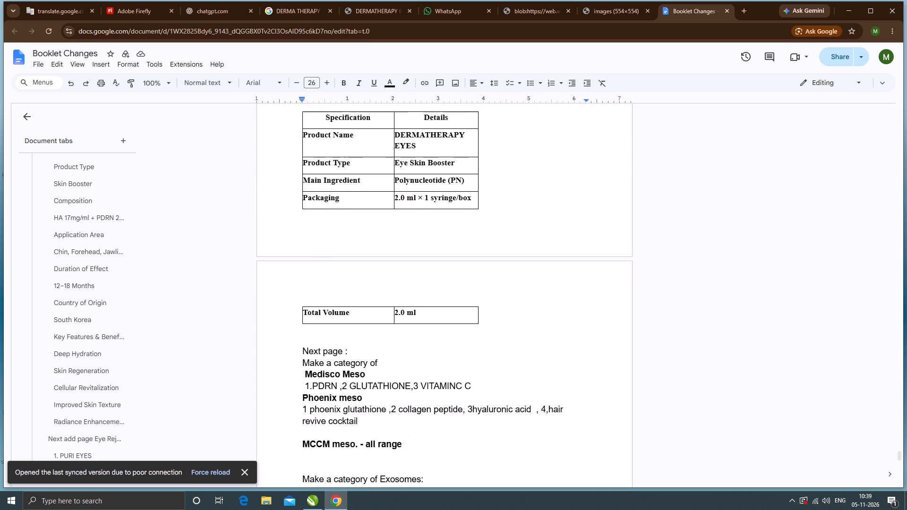
Switch to the derma booklet in CorelDRAW and go to its last page, page 21.
{"action": "left_click", "coordinate": [849, 8]}
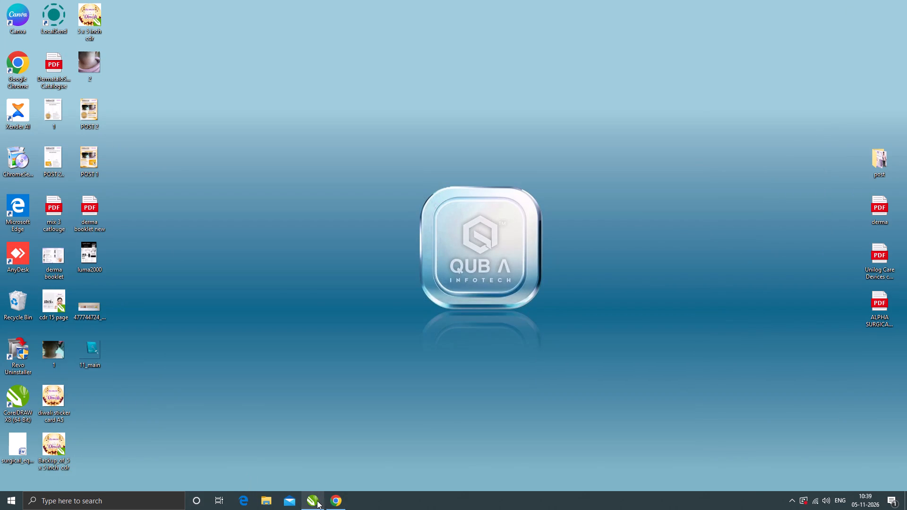
{"action": "left_click", "coordinate": [315, 501]}
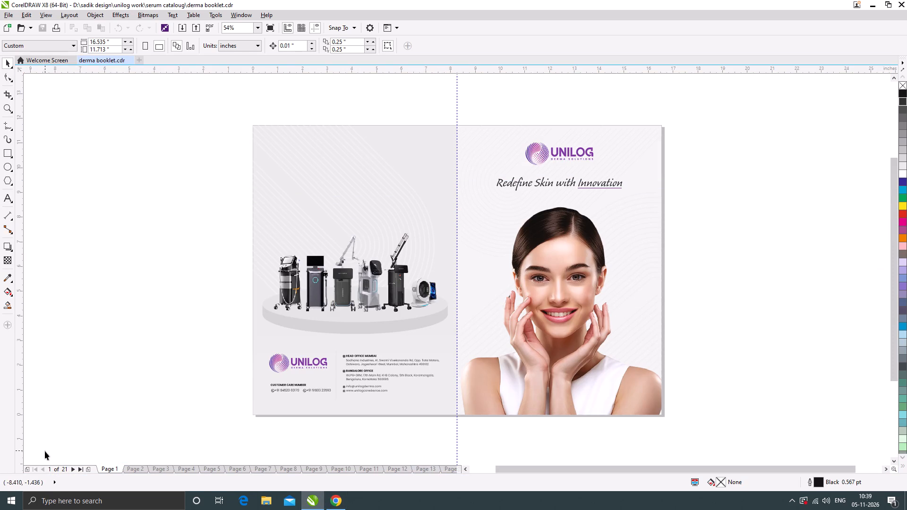
{"action": "left_click", "coordinate": [79, 469]}
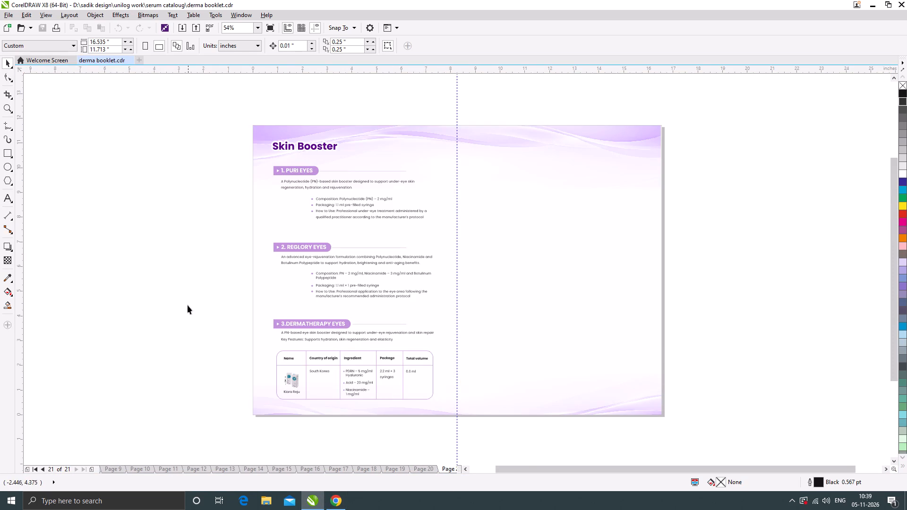
{"action": "left_click", "coordinate": [188, 305]}
{"action": "scroll", "coordinate": [269, 388], "scroll_direction": "up", "scroll_amount": 1}
{"action": "scroll", "coordinate": [355, 262], "scroll_direction": "down", "scroll_amount": 1}
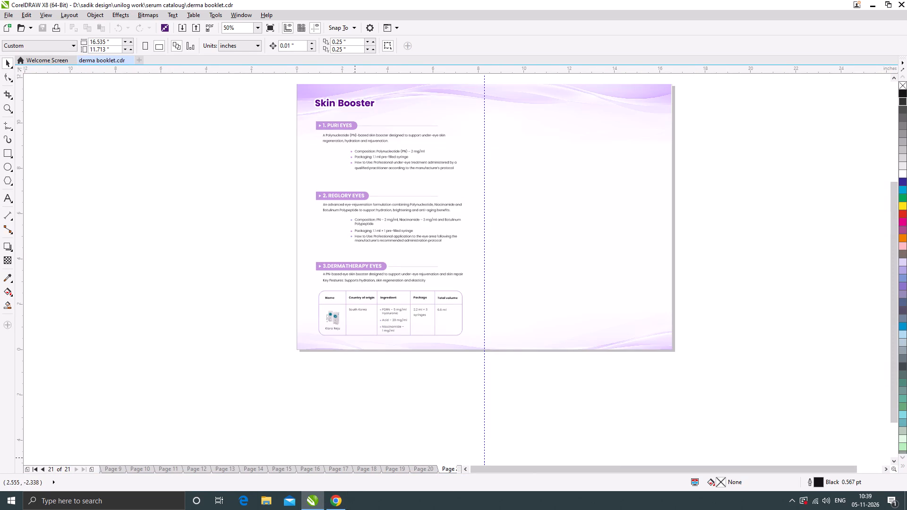
Check the Reglory Eyes and Dermatherapy Eyes content in the Booklet Changes document in Chrome against the booklet page.
{"action": "left_click", "coordinate": [338, 504]}
{"action": "scroll", "coordinate": [456, 244], "scroll_direction": "up", "scroll_amount": 2}
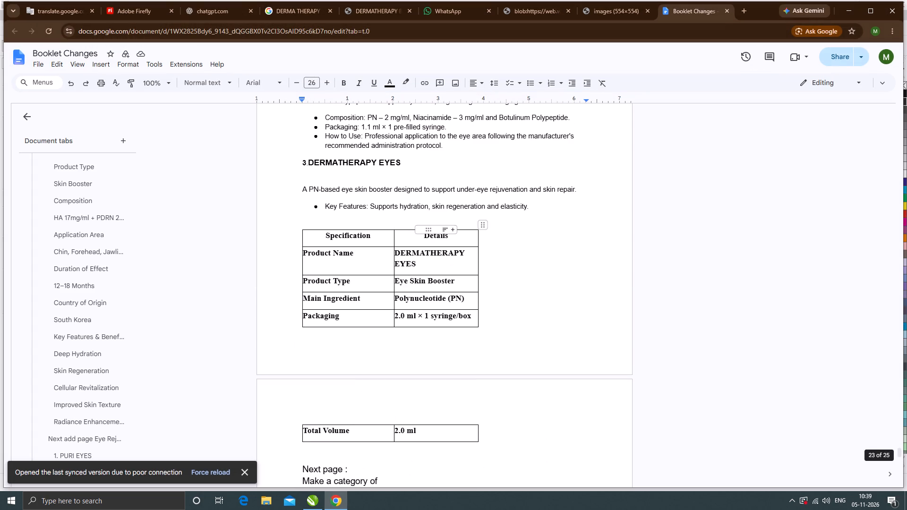
{"action": "left_click", "coordinate": [315, 501]}
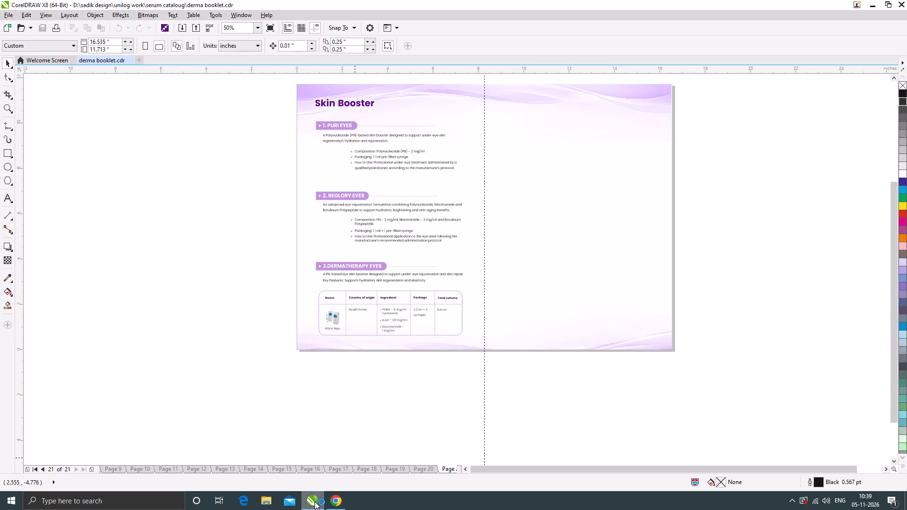
{"action": "left_click", "coordinate": [315, 501]}
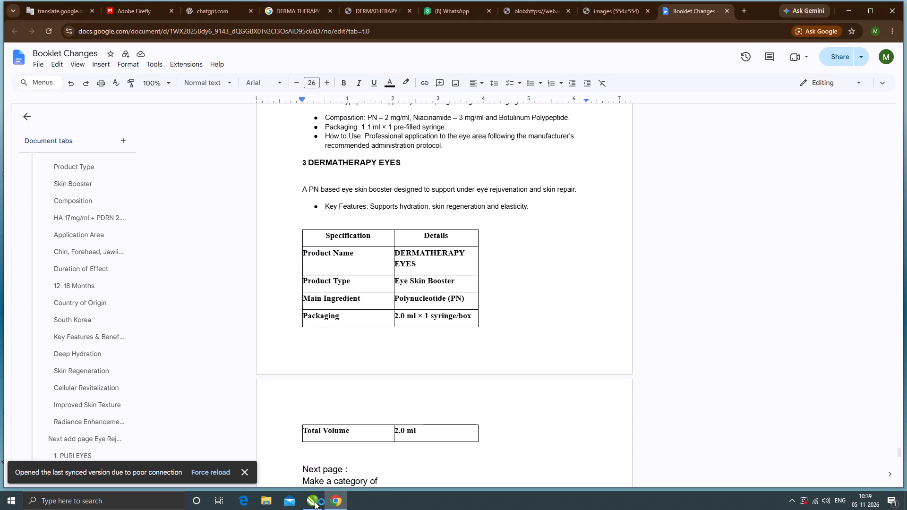
{"action": "scroll", "coordinate": [441, 188], "scroll_direction": "up", "scroll_amount": 2}
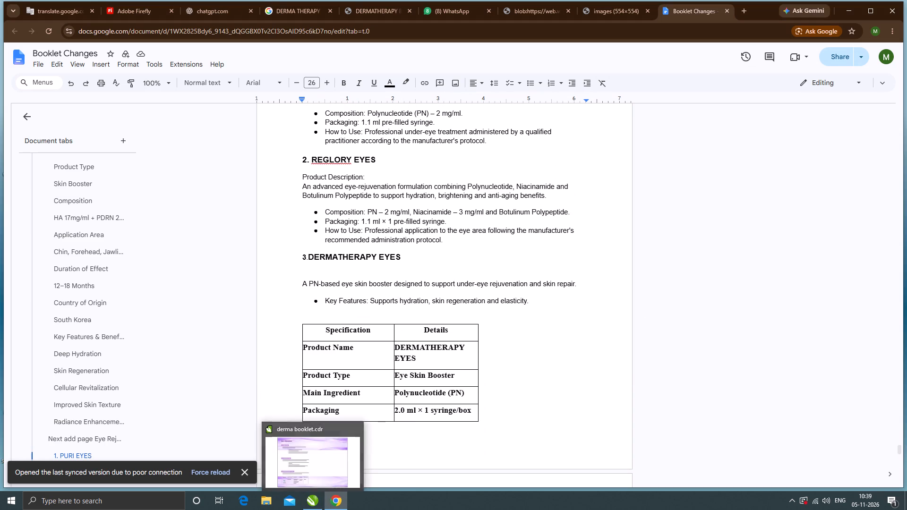
{"action": "left_click", "coordinate": [847, 10]}
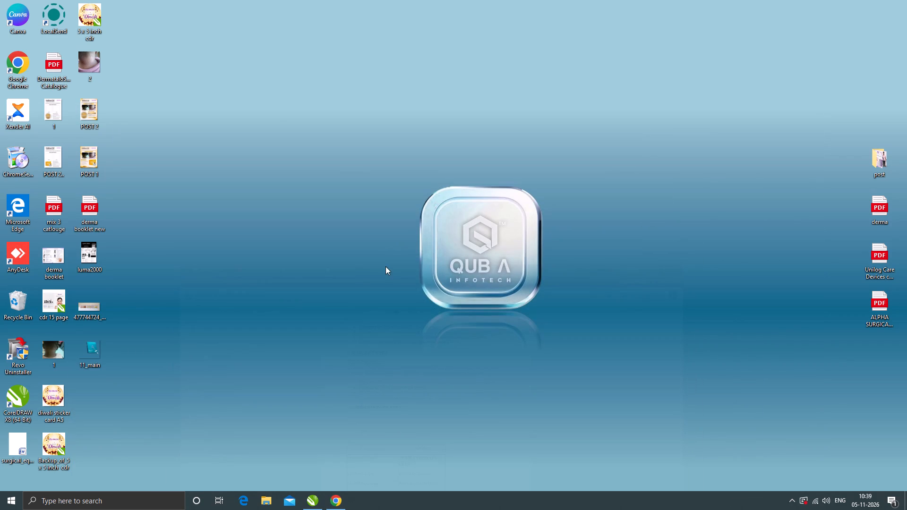
In CorelDRAW, copy a purple bullet dot from the Reglory Eyes list and align it before the Key Features line under Dermatherapy Eyes.
{"action": "left_click", "coordinate": [312, 501]}
{"action": "left_click", "coordinate": [271, 326]}
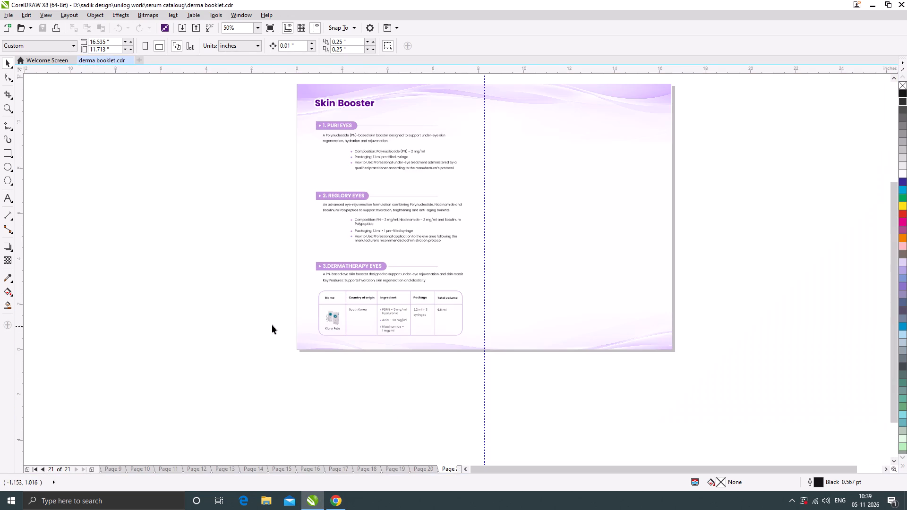
{"action": "scroll", "coordinate": [339, 229], "scroll_direction": "up", "scroll_amount": 1}
{"action": "left_click_drag", "start_coordinate": [364, 211], "coordinate": [337, 279]}
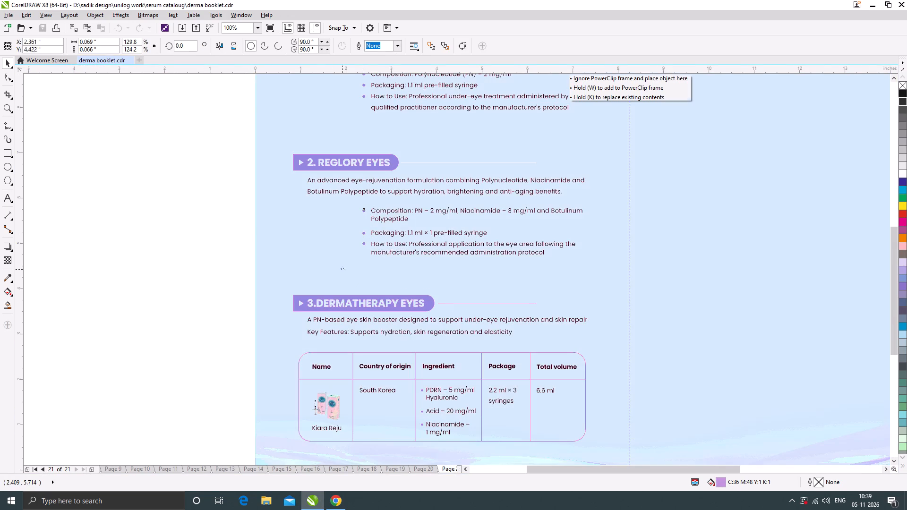
{"action": "left_click_drag", "start_coordinate": [337, 279], "coordinate": [290, 329]}
{"action": "right_click", "coordinate": [290, 329]}
{"action": "scroll", "coordinate": [298, 334], "scroll_direction": "up", "scroll_amount": 3}
{"action": "left_click_drag", "start_coordinate": [226, 304], "coordinate": [322, 320]}
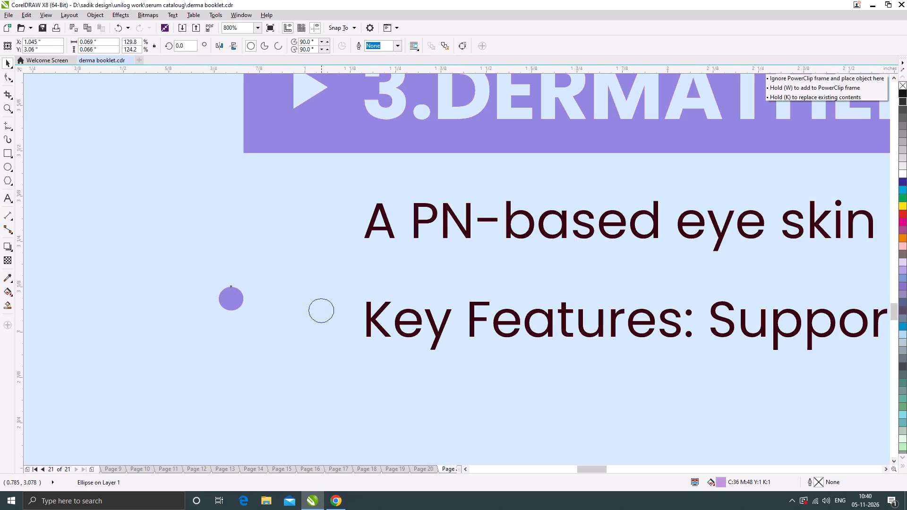
{"action": "left_click_drag", "start_coordinate": [322, 320], "coordinate": [318, 323]}
{"action": "scroll", "coordinate": [349, 303], "scroll_direction": "down", "scroll_amount": 4}
{"action": "scroll", "coordinate": [345, 311], "scroll_direction": "up", "scroll_amount": 7}
{"action": "left_click_drag", "start_coordinate": [331, 304], "coordinate": [322, 292]}
{"action": "left_click_drag", "start_coordinate": [304, 287], "coordinate": [305, 293]}
{"action": "scroll", "coordinate": [333, 275], "scroll_direction": "down", "scroll_amount": 8}
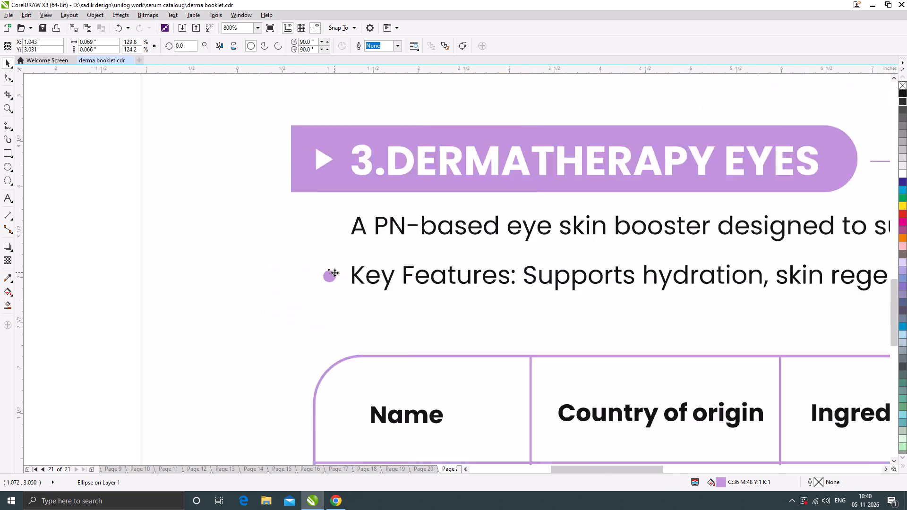
{"action": "left_click", "coordinate": [148, 301]}
{"action": "scroll", "coordinate": [410, 225], "scroll_direction": "down", "scroll_amount": 3}
{"action": "left_click", "coordinate": [296, 255]}
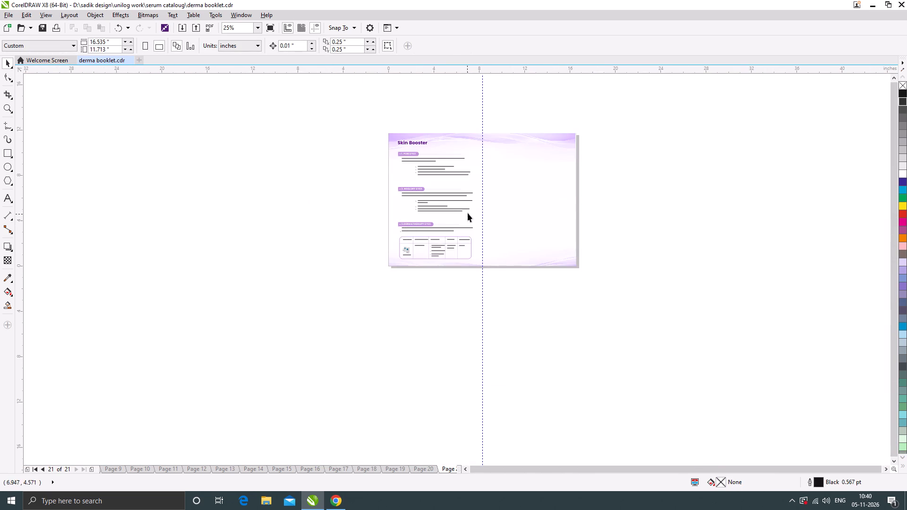
Replace the Country of origin heading in the Dermatherapy Eyes table with "Product Type", copied from the Booklet Changes specification table.
{"action": "scroll", "coordinate": [466, 216], "scroll_direction": "up", "scroll_amount": 2}
{"action": "left_click", "coordinate": [328, 505]}
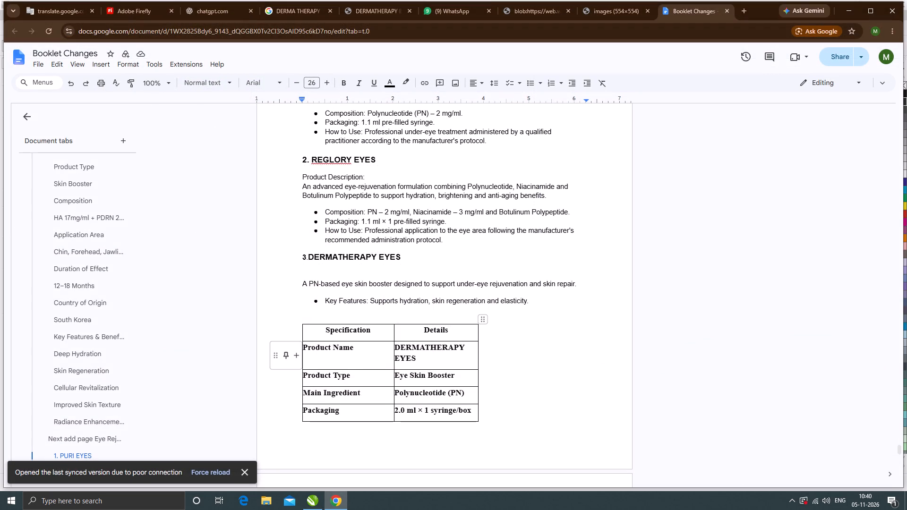
{"action": "scroll", "coordinate": [365, 348], "scroll_direction": "down", "scroll_amount": 2}
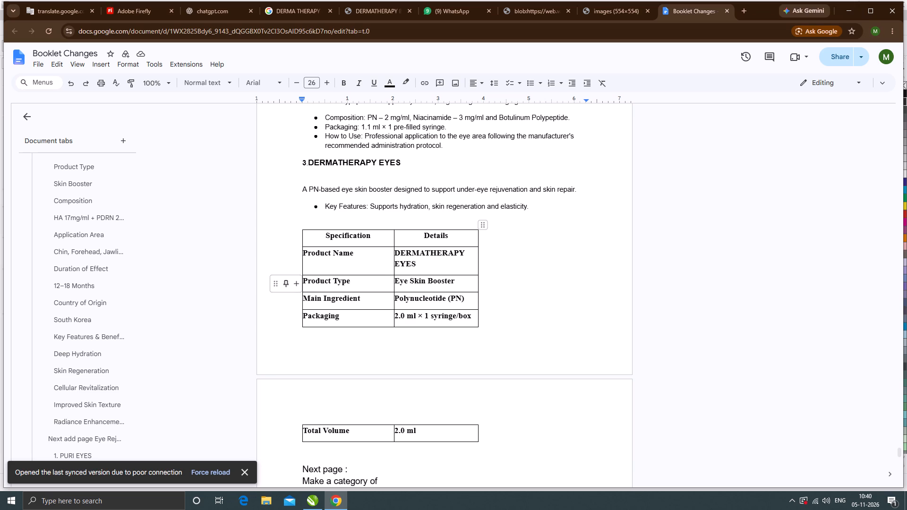
{"action": "left_click_drag", "start_coordinate": [358, 280], "coordinate": [331, 279]}
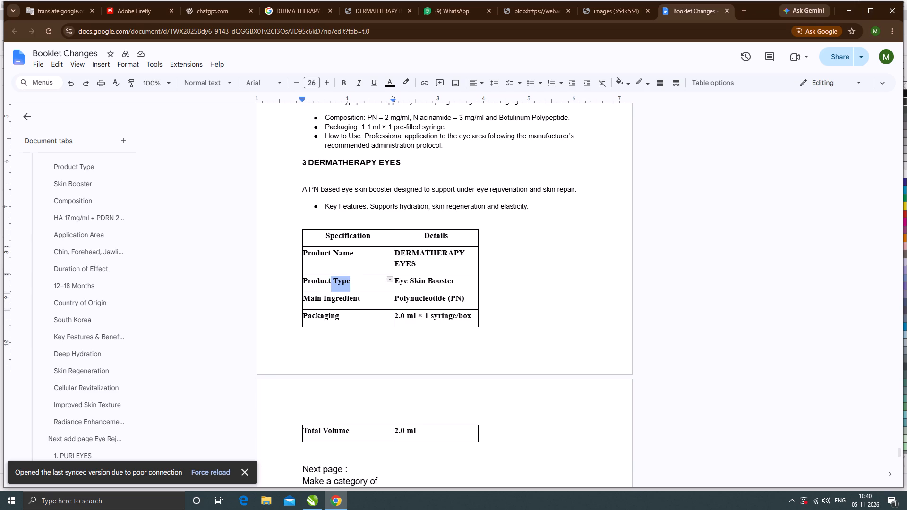
{"action": "left_click_drag", "start_coordinate": [331, 279], "coordinate": [302, 283]}
{"action": "key", "text": "ctrl+c"}
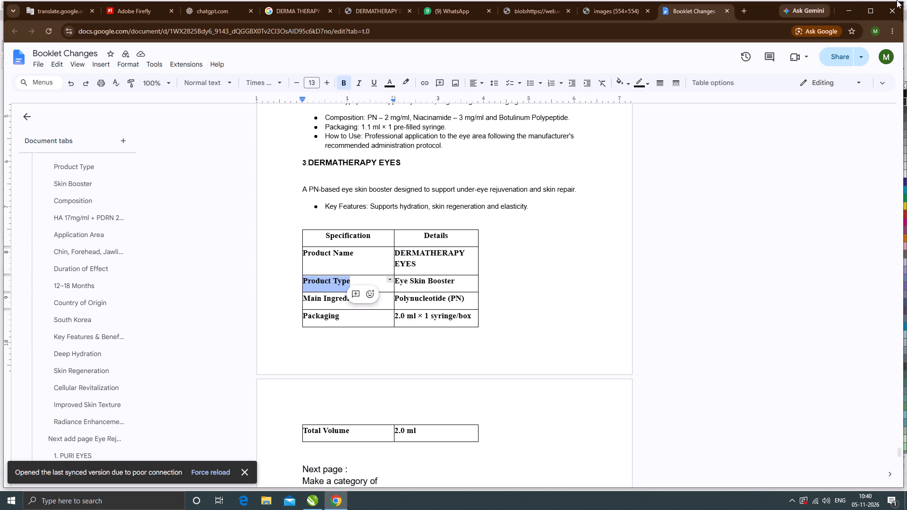
{"action": "left_click", "coordinate": [851, 9]}
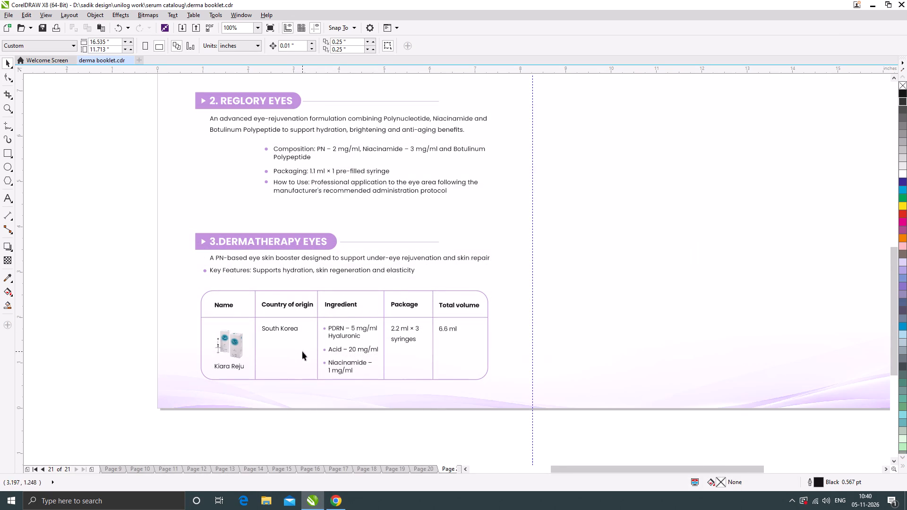
{"action": "double_click", "coordinate": [301, 304]}
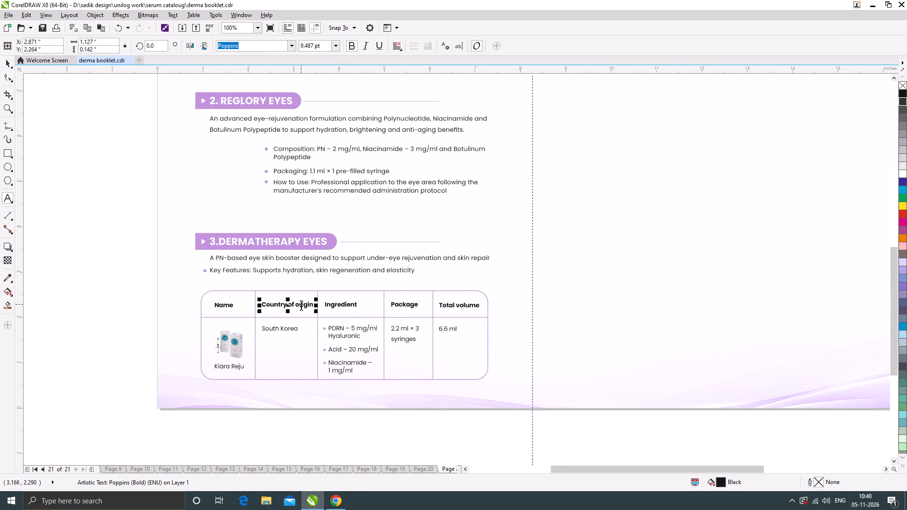
{"action": "key", "text": "ctrl+a"}
{"action": "key", "text": "ctrl+v"}
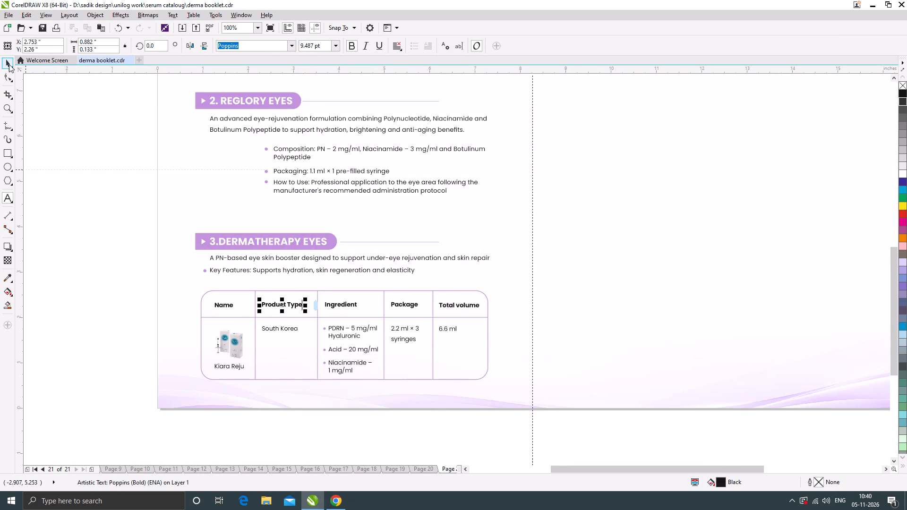
{"action": "left_click", "coordinate": [8, 64]}
Centre the Product Type heading horizontally within its column of the Dermatherapy Eyes table.
{"action": "scroll", "coordinate": [278, 306], "scroll_direction": "up", "scroll_amount": 2}
{"action": "left_click_drag", "start_coordinate": [289, 302], "coordinate": [300, 301]}
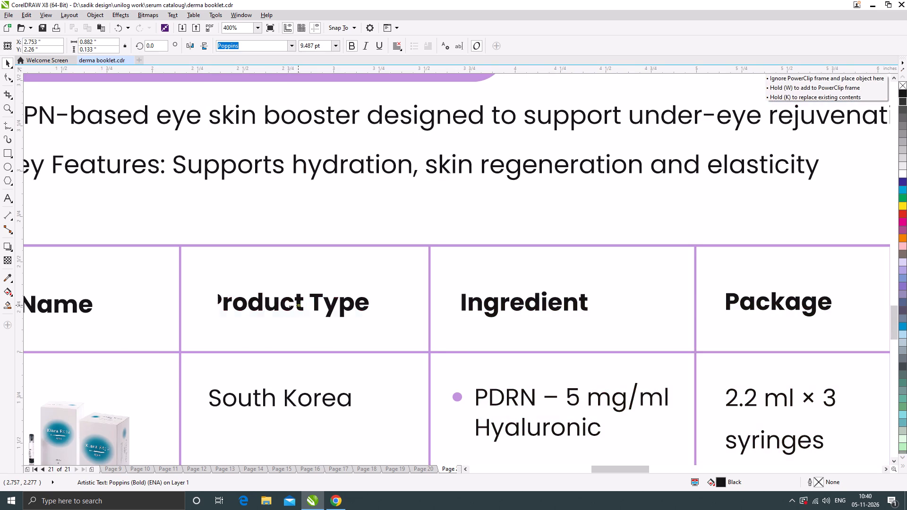
{"action": "left_click_drag", "start_coordinate": [300, 301], "coordinate": [304, 301]}
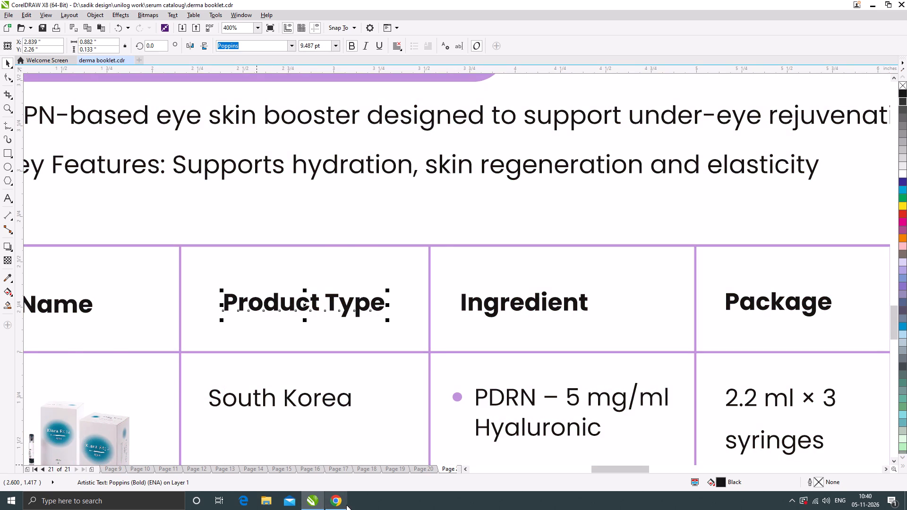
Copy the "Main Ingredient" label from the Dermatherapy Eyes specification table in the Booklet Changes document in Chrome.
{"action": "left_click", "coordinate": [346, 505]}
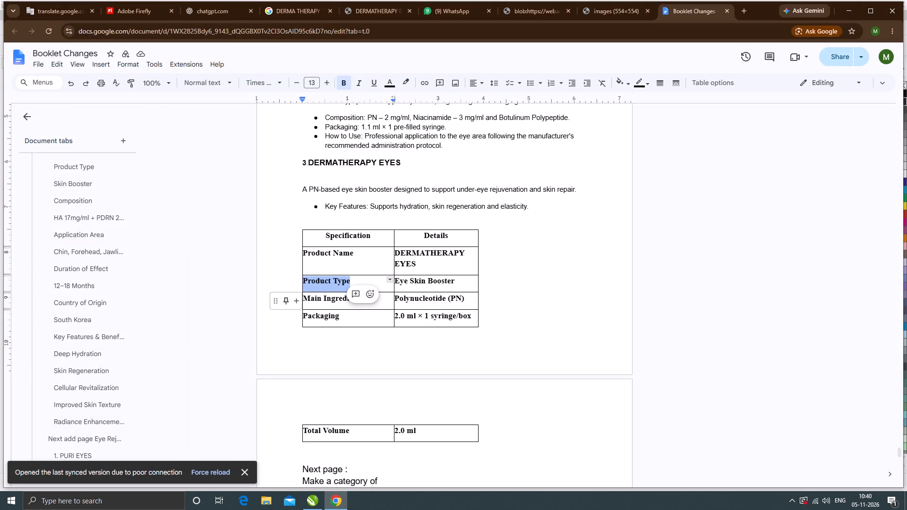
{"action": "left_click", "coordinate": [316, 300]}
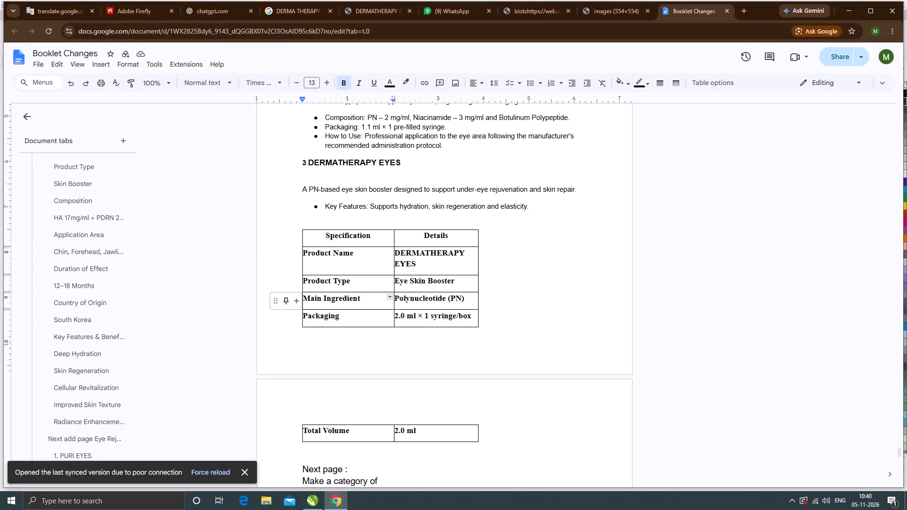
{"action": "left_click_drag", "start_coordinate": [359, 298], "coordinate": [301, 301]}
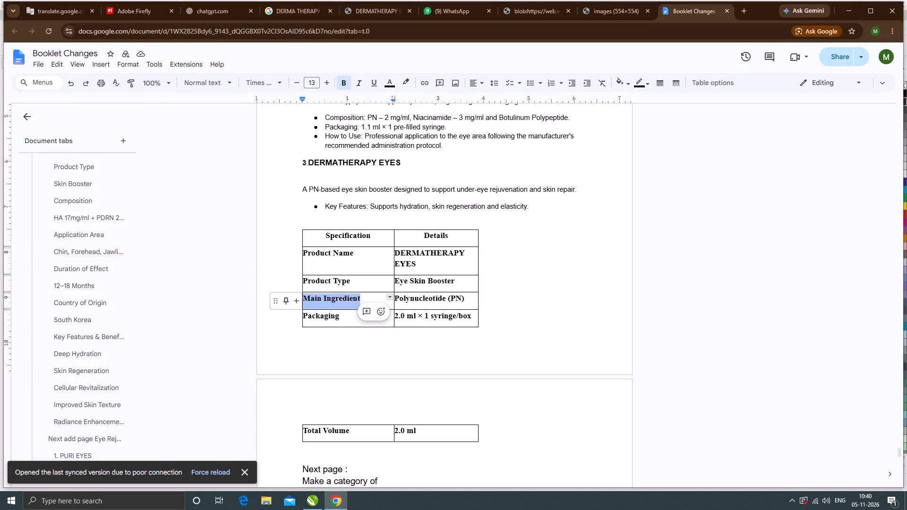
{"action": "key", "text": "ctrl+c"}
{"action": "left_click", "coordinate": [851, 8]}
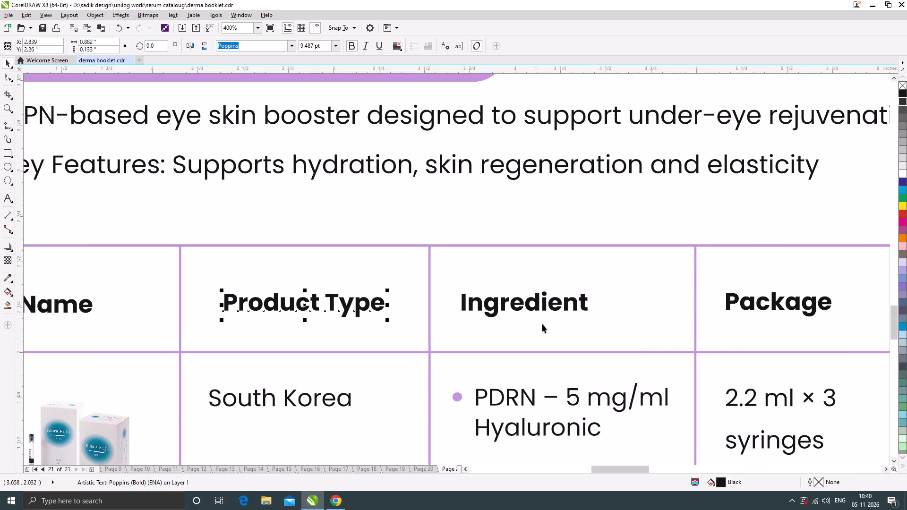
In CorelDRAW, centre the Ingredient heading horizontally within its column of the Dermatherapy Eyes table.
{"action": "left_click_drag", "start_coordinate": [531, 301], "coordinate": [557, 297]}
{"action": "left_click", "coordinate": [331, 300]}
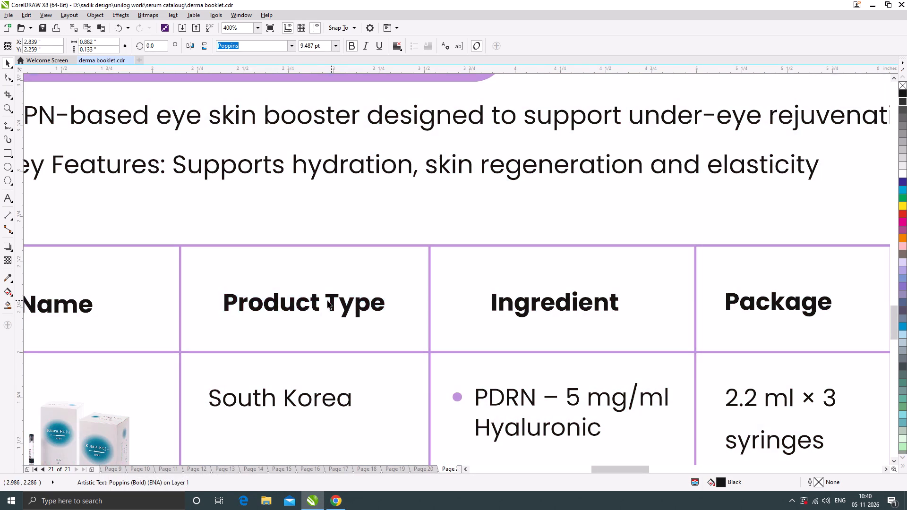
Replace the Package heading in the Dermatherapy Eyes table with "Packaging", copied from the Booklet Changes document, and centre it in its column.
{"action": "left_click", "coordinate": [339, 502]}
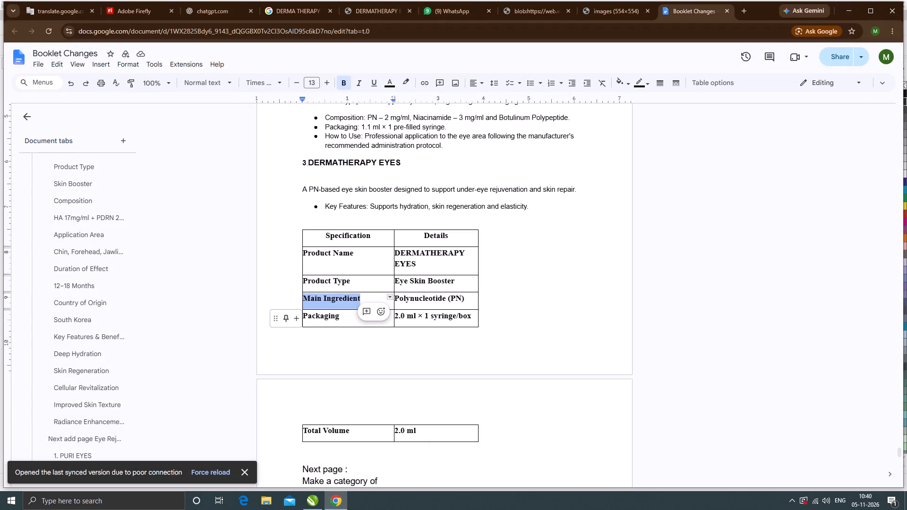
{"action": "left_click_drag", "start_coordinate": [344, 317], "coordinate": [299, 317]}
{"action": "key", "text": "ctrl+c"}
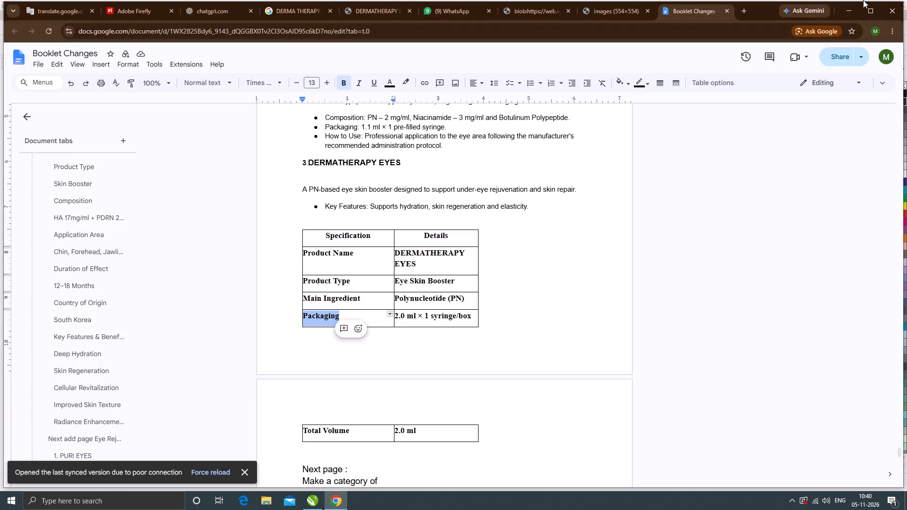
{"action": "left_click", "coordinate": [849, 9]}
{"action": "scroll", "coordinate": [464, 280], "scroll_direction": "down", "scroll_amount": 1}
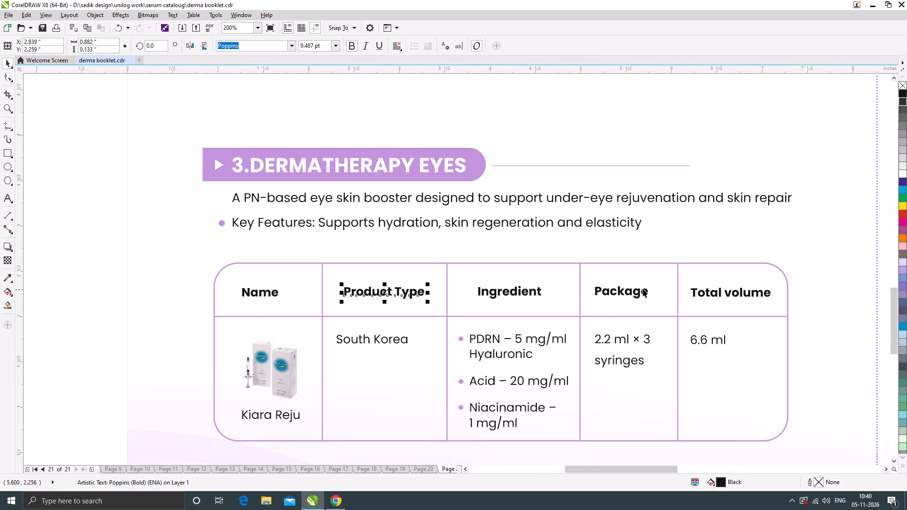
{"action": "scroll", "coordinate": [644, 289], "scroll_direction": "up", "scroll_amount": 1}
{"action": "left_click_drag", "start_coordinate": [644, 289], "coordinate": [654, 289]}
{"action": "left_click", "coordinate": [334, 502]}
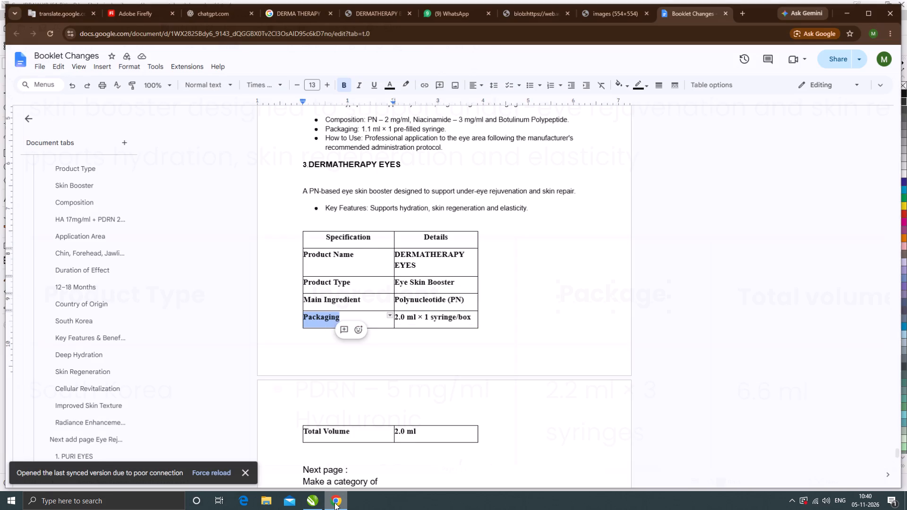
{"action": "left_click", "coordinate": [334, 502]}
{"action": "double_click", "coordinate": [640, 291]}
{"action": "key", "text": "ctrl+a"}
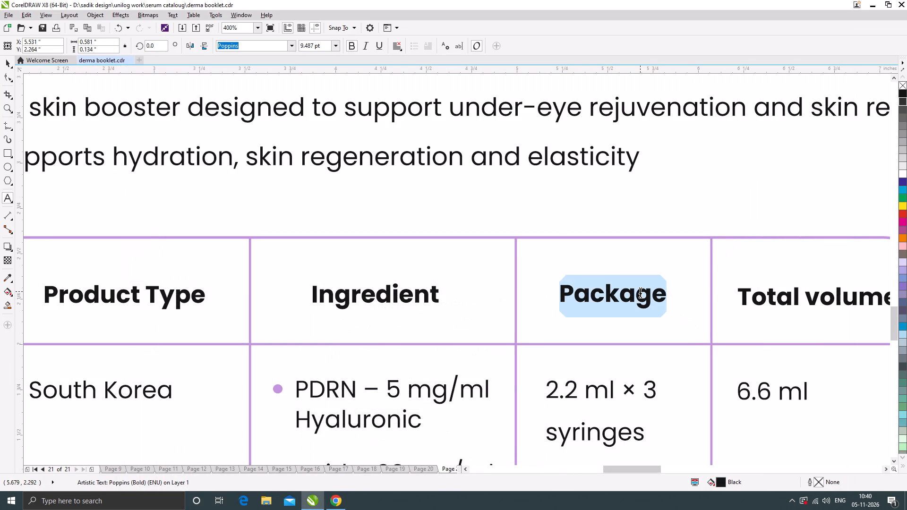
{"action": "key", "text": "ctrl+v"}
{"action": "left_click", "coordinate": [5, 62]}
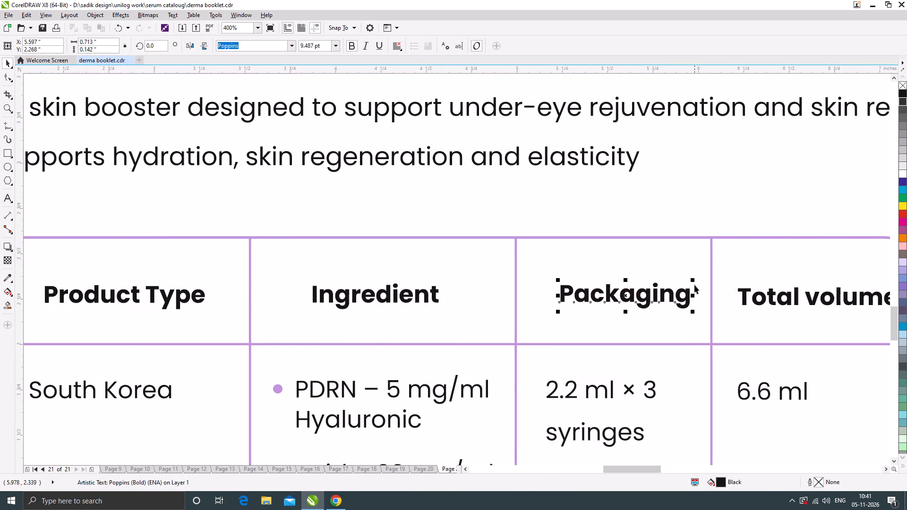
{"action": "left_click_drag", "start_coordinate": [657, 294], "coordinate": [644, 293]}
Copy the product name "DERMATHERAPY EYES" from the Details column of the Booklet Changes specification table in Chrome.
{"action": "left_click", "coordinate": [335, 502]}
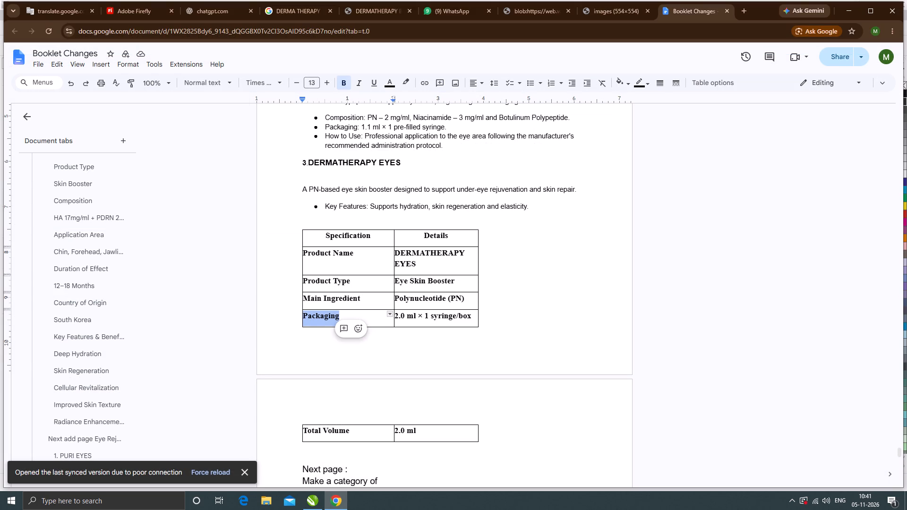
{"action": "left_click", "coordinate": [315, 503]}
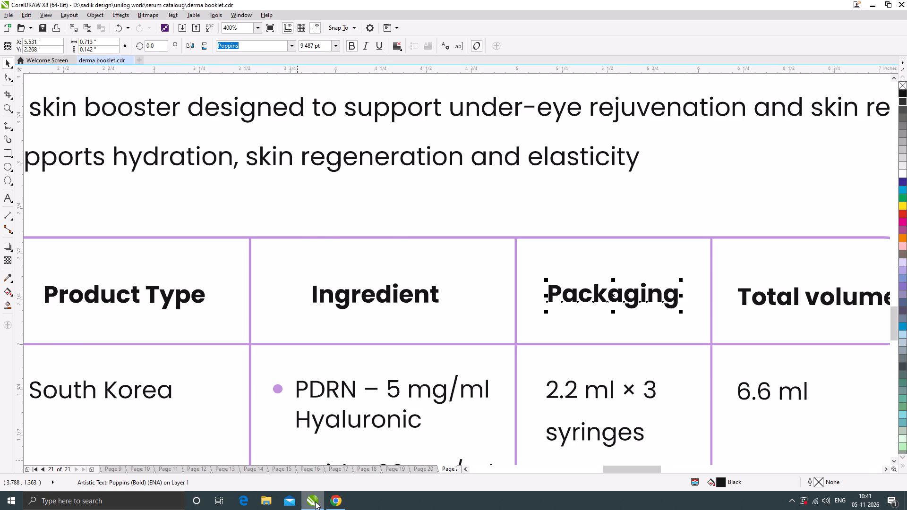
{"action": "left_click", "coordinate": [336, 500]}
{"action": "left_click_drag", "start_coordinate": [423, 260], "coordinate": [396, 250]}
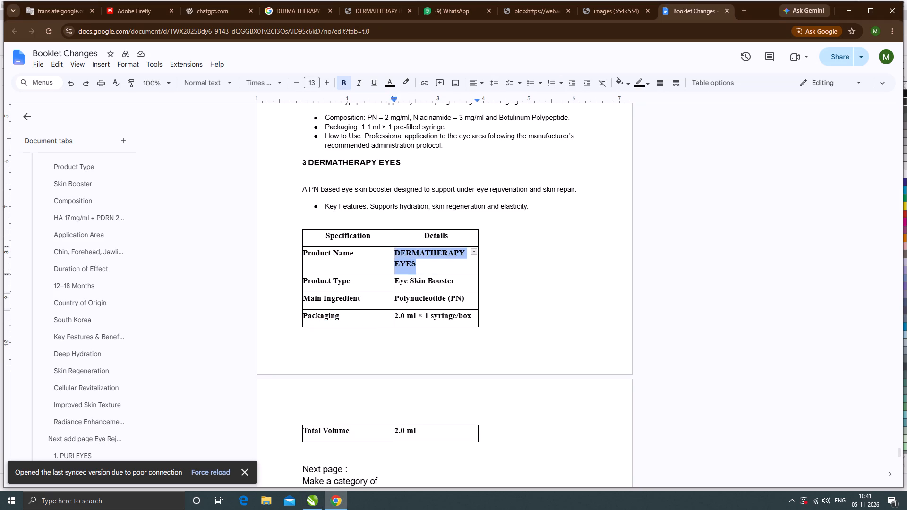
{"action": "key", "text": "ctrl+c"}
{"action": "left_click", "coordinate": [846, 11]}
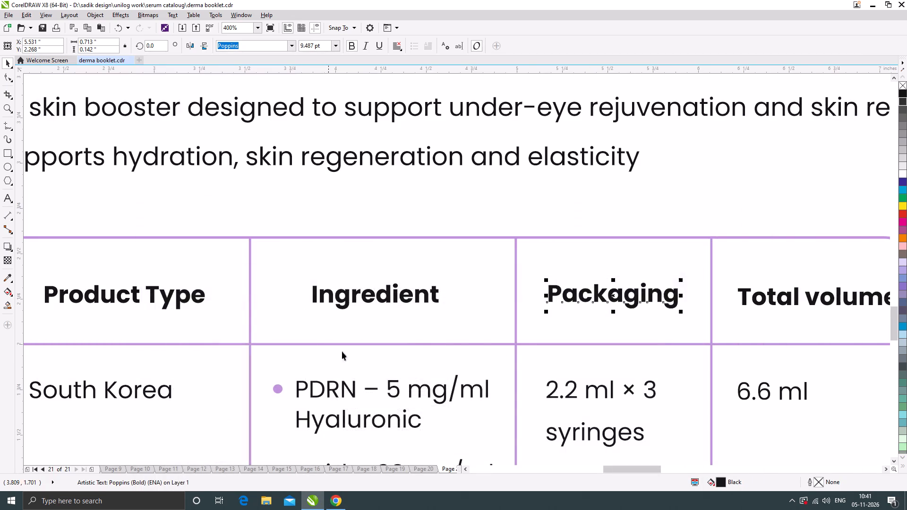
In CorelDRAW, check page 20 for reference and delete the Kiara Reju product image from the Dermatherapy Eyes table on page 21.
{"action": "scroll", "coordinate": [527, 219], "scroll_direction": "down", "scroll_amount": 1}
{"action": "scroll", "coordinate": [202, 389], "scroll_direction": "up", "scroll_amount": 1}
{"action": "scroll", "coordinate": [536, 210], "scroll_direction": "down", "scroll_amount": 3}
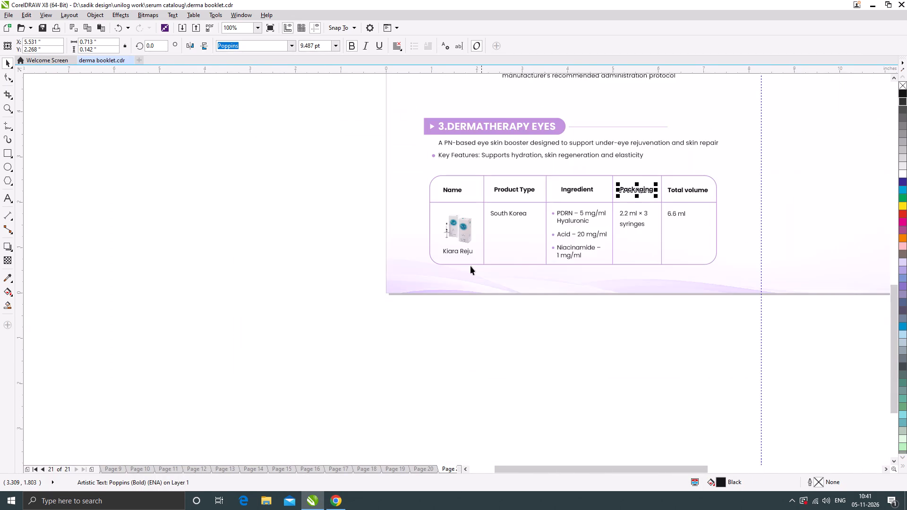
{"action": "scroll", "coordinate": [453, 275], "scroll_direction": "down", "scroll_amount": 2}
{"action": "scroll", "coordinate": [475, 169], "scroll_direction": "up", "scroll_amount": 1}
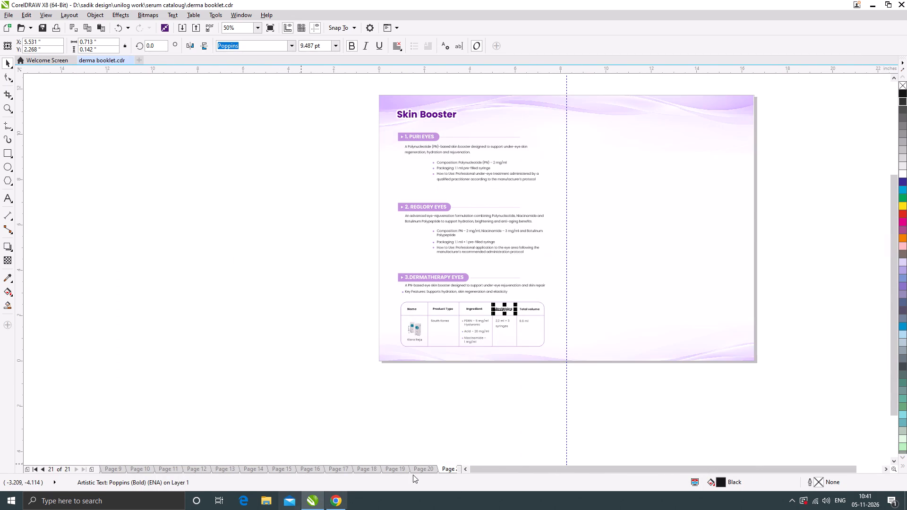
{"action": "left_click", "coordinate": [423, 468]}
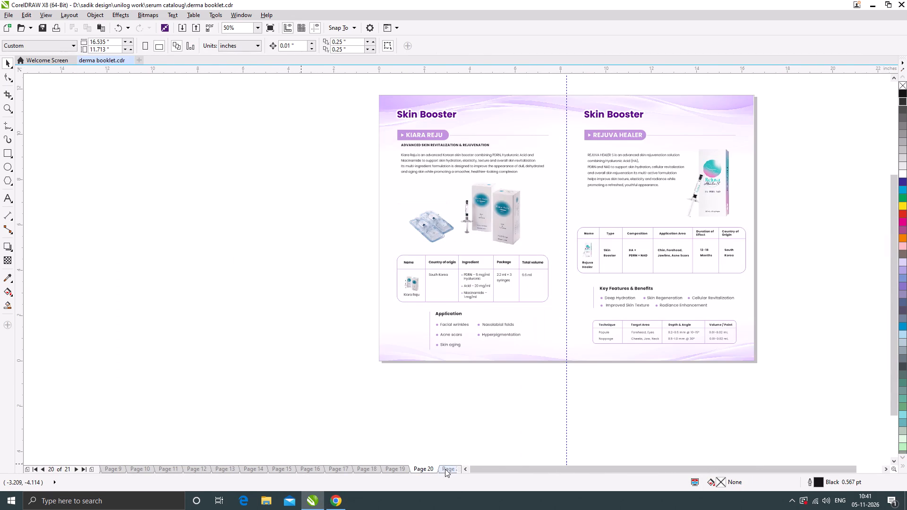
{"action": "left_click", "coordinate": [445, 469]}
{"action": "scroll", "coordinate": [415, 331], "scroll_direction": "up", "scroll_amount": 1}
{"action": "left_click", "coordinate": [419, 325]}
{"action": "key", "text": "Delete"}
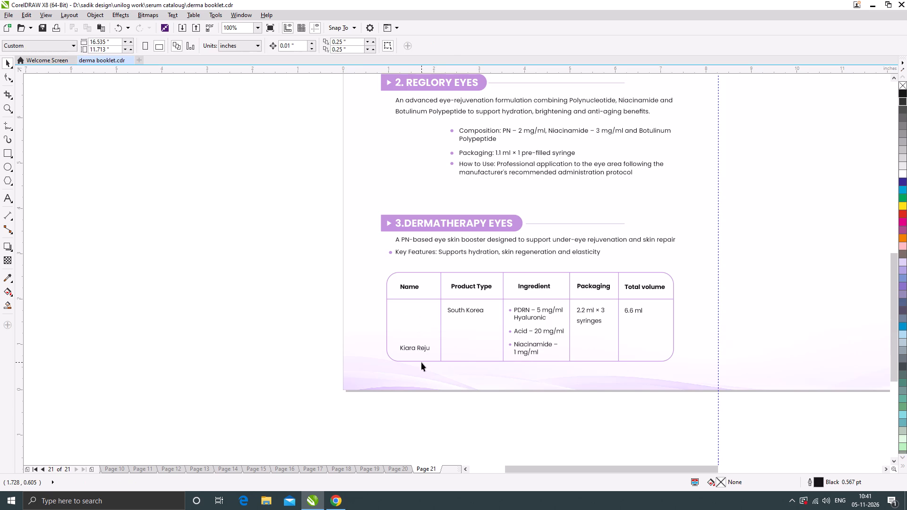
{"action": "double_click", "coordinate": [422, 348]}
{"action": "key", "text": "ctrl+a"}
{"action": "key", "text": "ctrl+v"}
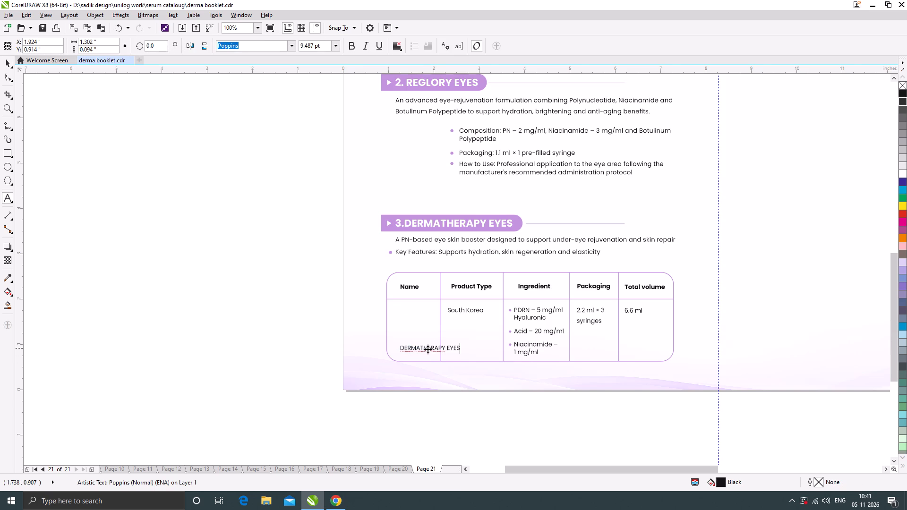
{"action": "scroll", "coordinate": [426, 356], "scroll_direction": "up", "scroll_amount": 1}
{"action": "left_click", "coordinate": [467, 337]}
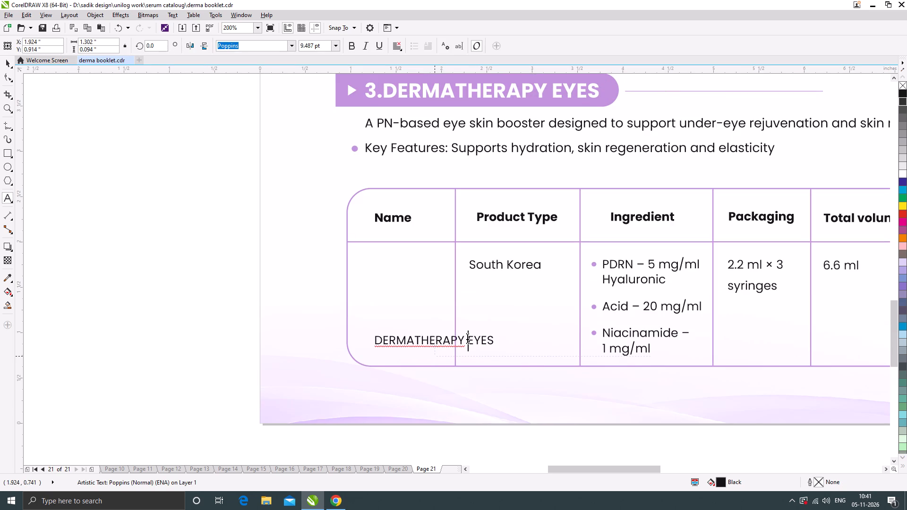
{"action": "key", "text": "Return"}
{"action": "left_click", "coordinate": [6, 63]}
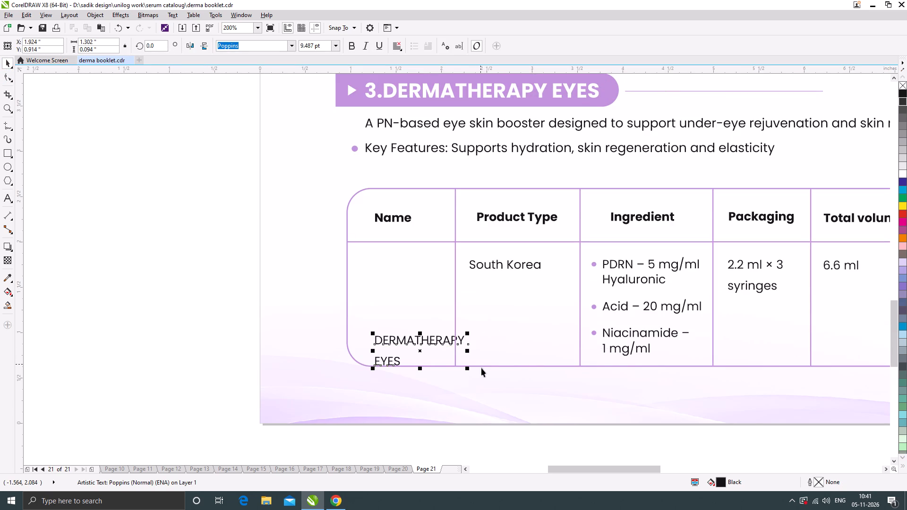
{"action": "left_click_drag", "start_coordinate": [445, 343], "coordinate": [430, 317]}
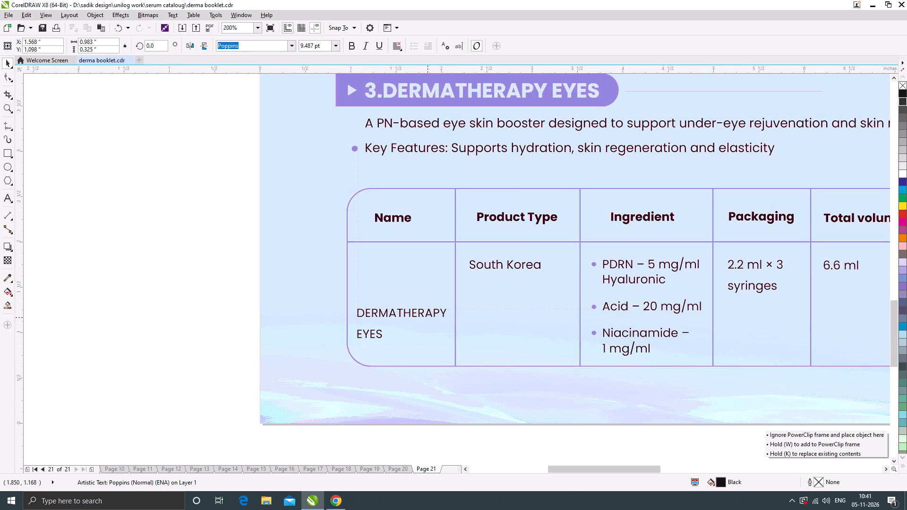
{"action": "left_click_drag", "start_coordinate": [430, 317], "coordinate": [428, 320]}
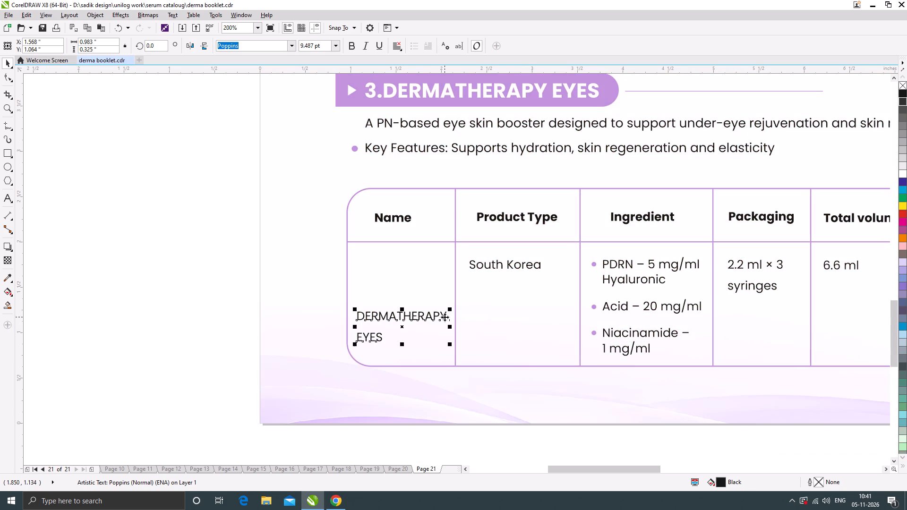
Replace South Korea with "Eye Skin Booster" from the Booklet Changes document, break it before "Booster", and centre it in the Product Type cell.
{"action": "left_click", "coordinate": [336, 506]}
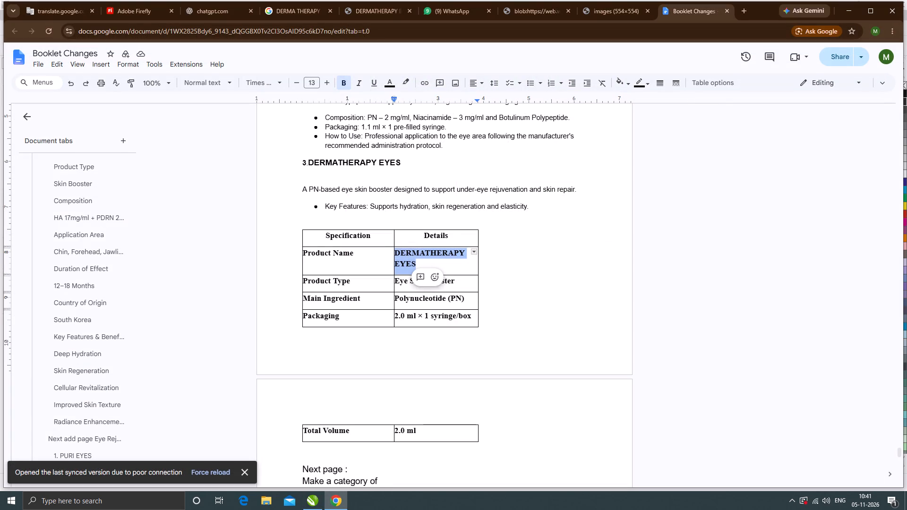
{"action": "left_click_drag", "start_coordinate": [458, 283], "coordinate": [395, 279]}
{"action": "key", "text": "ctrl+c"}
{"action": "left_click", "coordinate": [854, 6]}
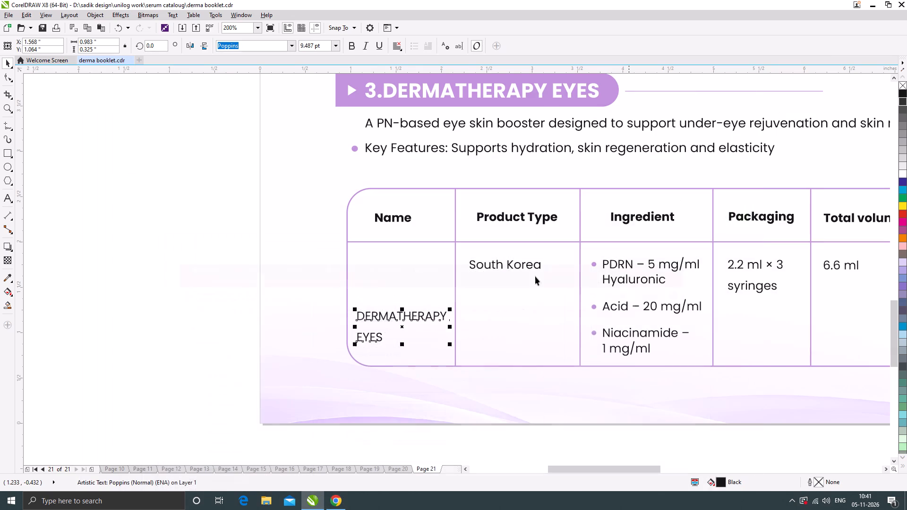
{"action": "double_click", "coordinate": [493, 265]}
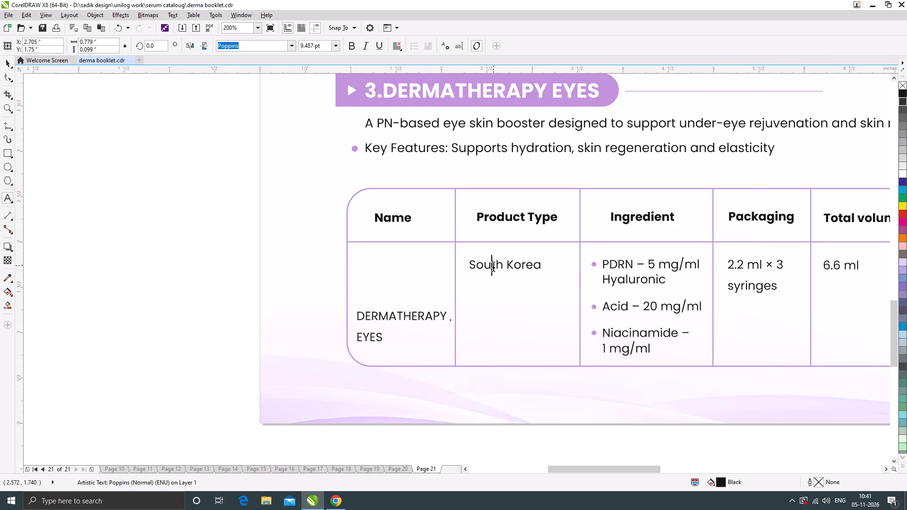
{"action": "key", "text": "ctrl+a"}
{"action": "key", "text": "ctrl+v"}
{"action": "left_click", "coordinate": [522, 267]}
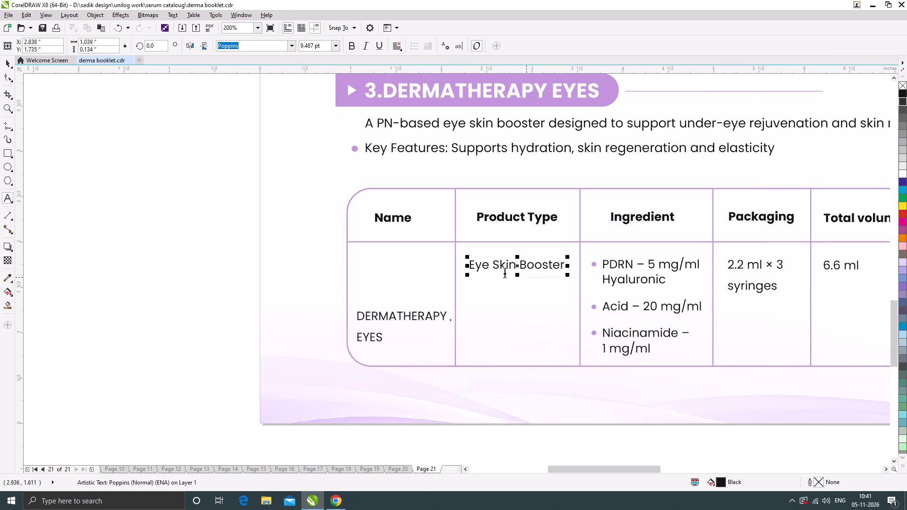
{"action": "key", "text": "Return"}
{"action": "left_click", "coordinate": [7, 62]}
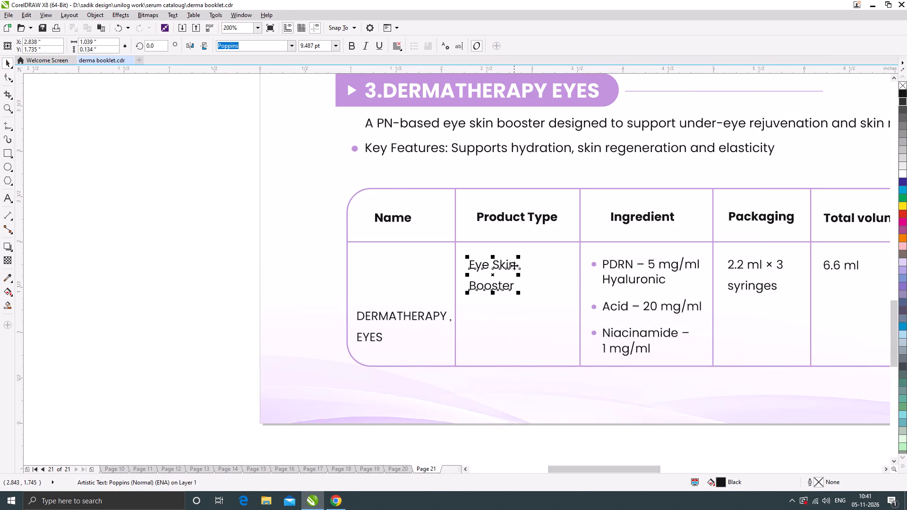
{"action": "left_click_drag", "start_coordinate": [512, 265], "coordinate": [533, 289]}
Copy the main ingredient "Polynucleotide (PN)" from the Dermatherapy Eyes specification table of the Booklet Changes document in Chrome.
{"action": "left_click", "coordinate": [331, 504]}
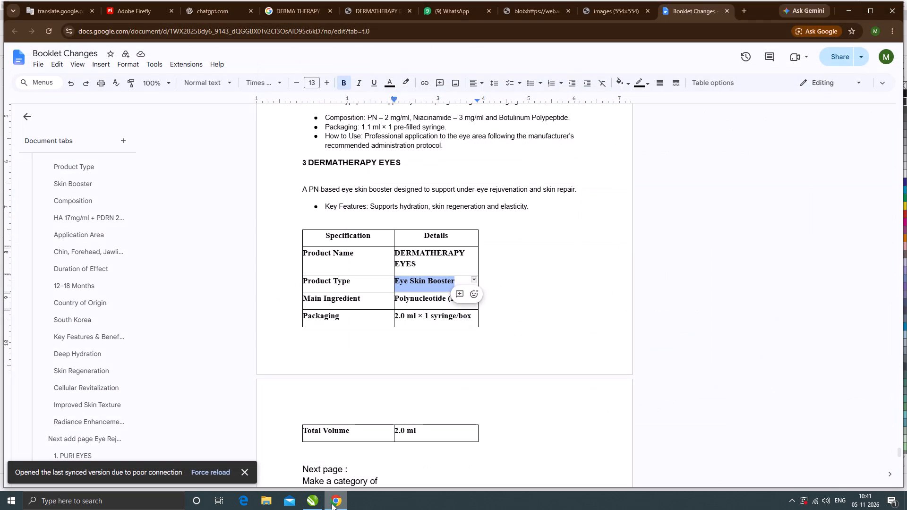
{"action": "left_click", "coordinate": [332, 503]}
{"action": "left_click", "coordinate": [332, 503]}
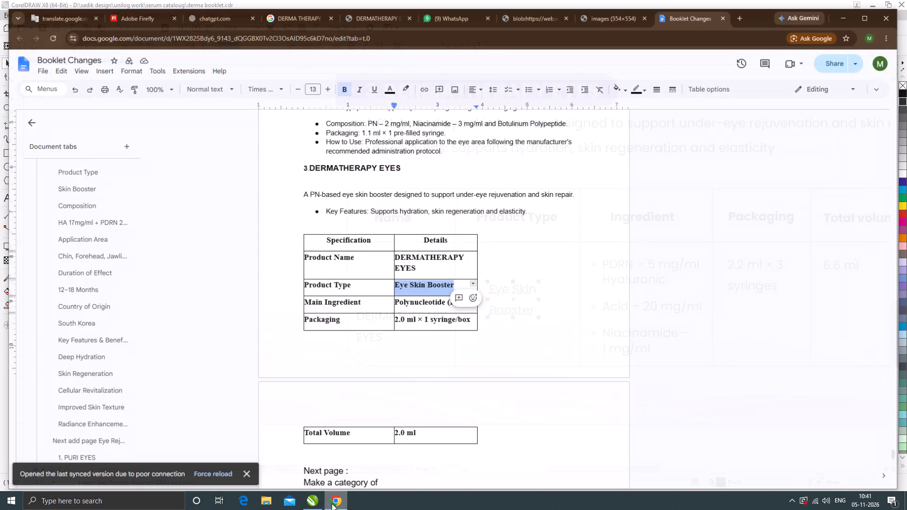
{"action": "double_click", "coordinate": [404, 303]}
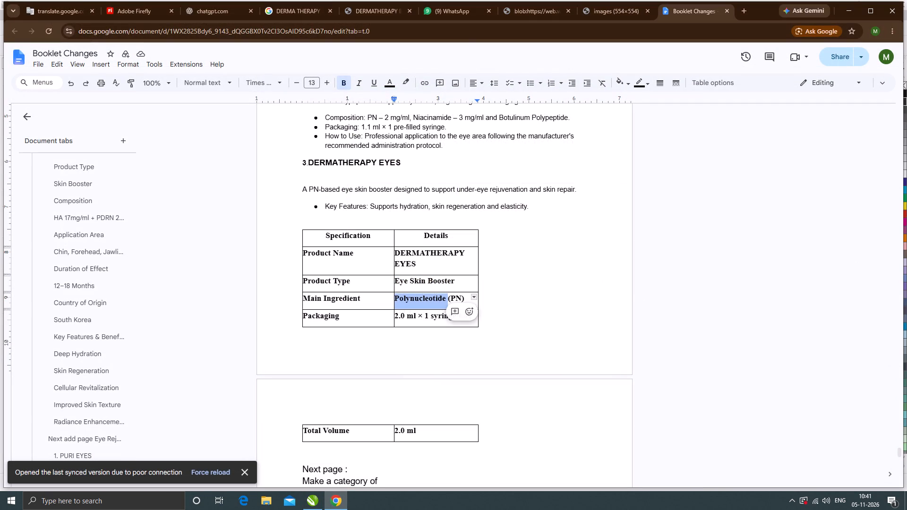
{"action": "left_click_drag", "start_coordinate": [463, 295], "coordinate": [390, 298]}
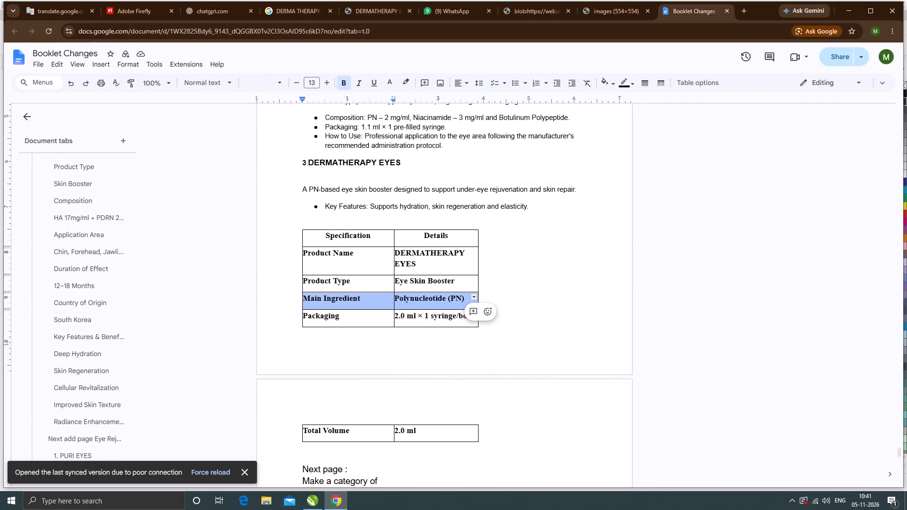
{"action": "left_click", "coordinate": [452, 298]}
{"action": "left_click_drag", "start_coordinate": [466, 298], "coordinate": [394, 297]}
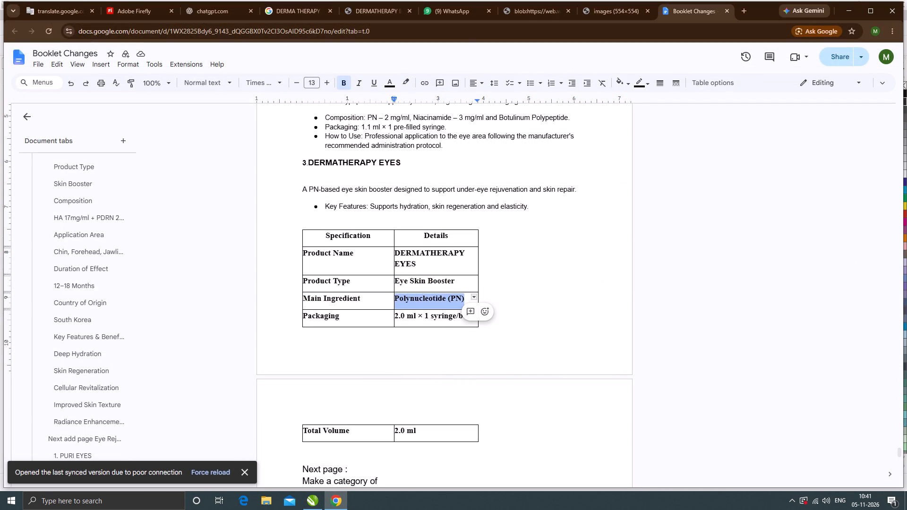
{"action": "key", "text": "ctrl+c"}
{"action": "left_click", "coordinate": [849, 7]}
In CorelDRAW, delete the Hyaluronic, Acid and Niacinamide lines with their bullets from the Ingredient cell, keeping the PDRN line.
{"action": "scroll", "coordinate": [233, 254], "scroll_direction": "down", "scroll_amount": 1}
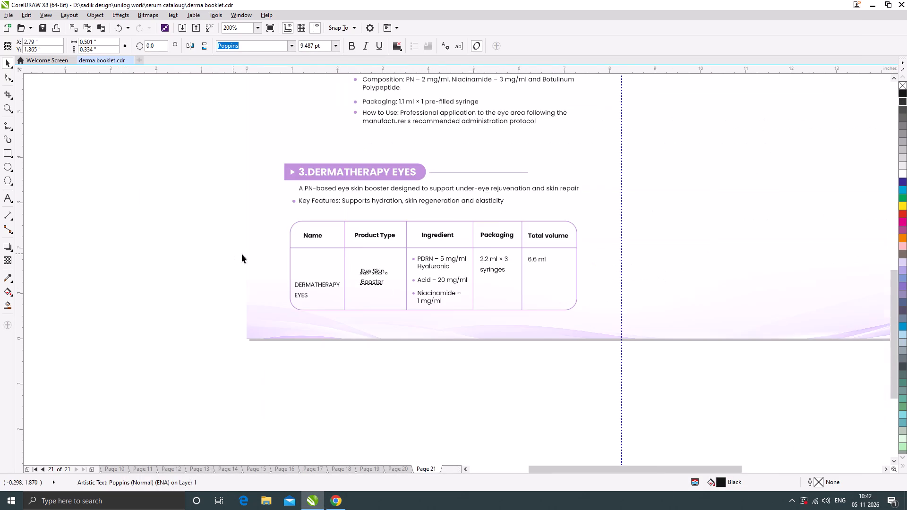
{"action": "scroll", "coordinate": [479, 289], "scroll_direction": "up", "scroll_amount": 1}
{"action": "left_click_drag", "start_coordinate": [458, 425], "coordinate": [368, 237]}
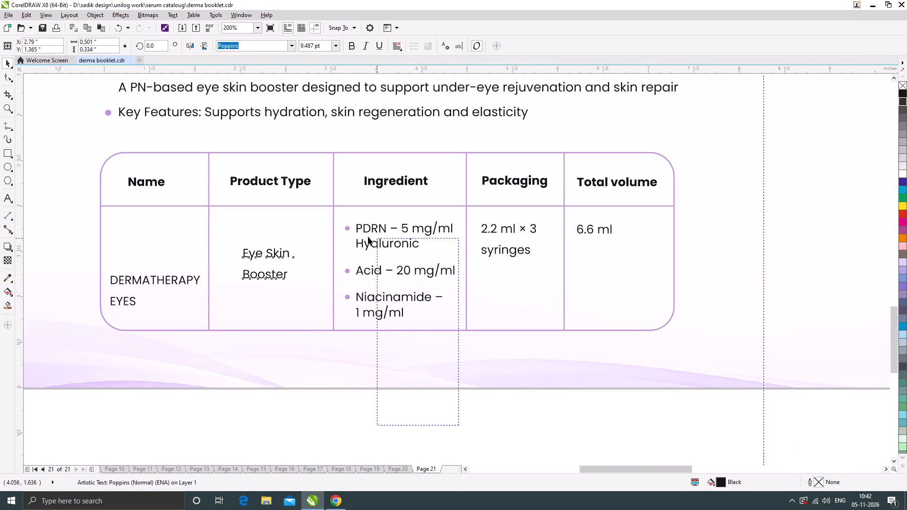
{"action": "left_click_drag", "start_coordinate": [368, 237], "coordinate": [334, 254]}
{"action": "key", "text": "Delete"}
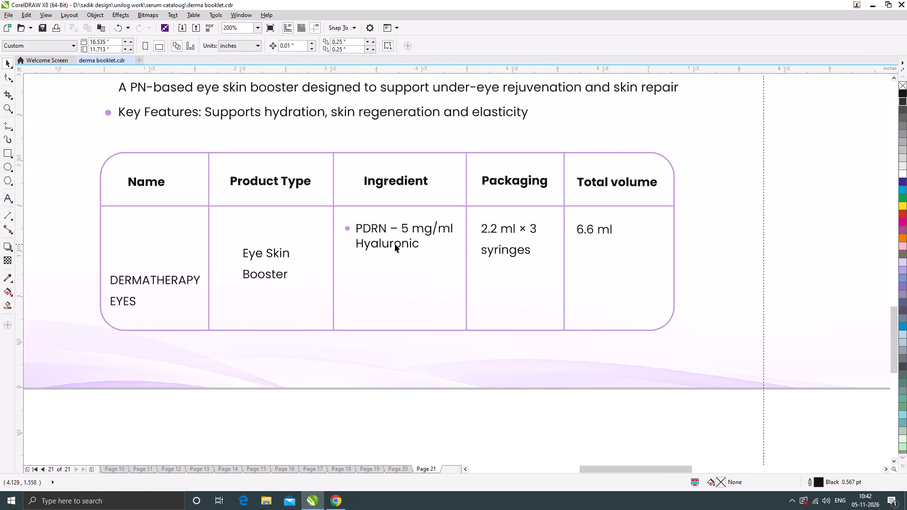
{"action": "double_click", "coordinate": [395, 244]}
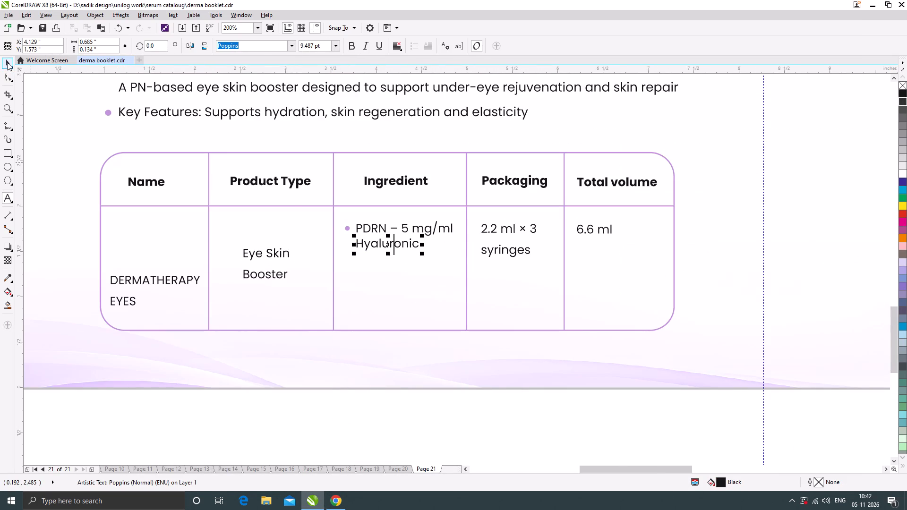
{"action": "left_click", "coordinate": [7, 62]}
{"action": "key", "text": "Delete"}
Replace the PDRN line in the Ingredient cell with the copied "Polynucleotide (PN)" and break it before "(PN)".
{"action": "double_click", "coordinate": [402, 228]}
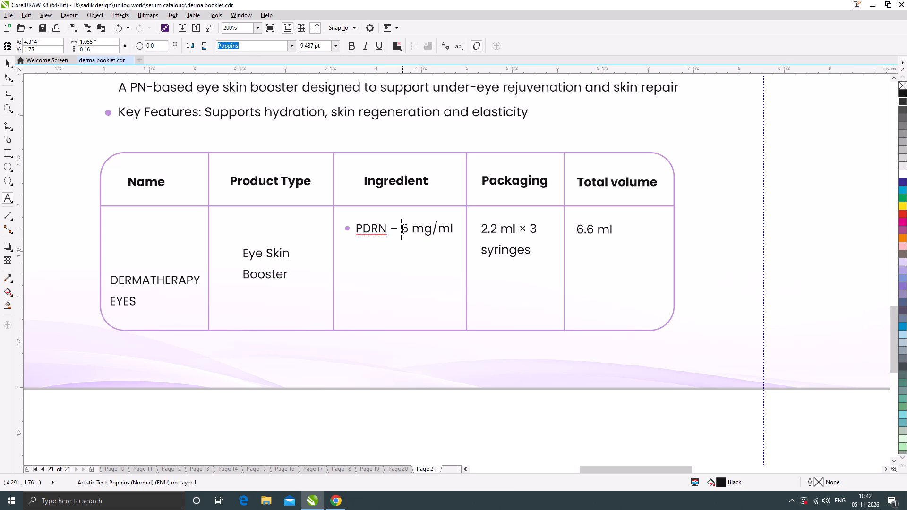
{"action": "key", "text": "ctrl+a"}
{"action": "key", "text": "ctrl+v"}
{"action": "left_click", "coordinate": [448, 231]}
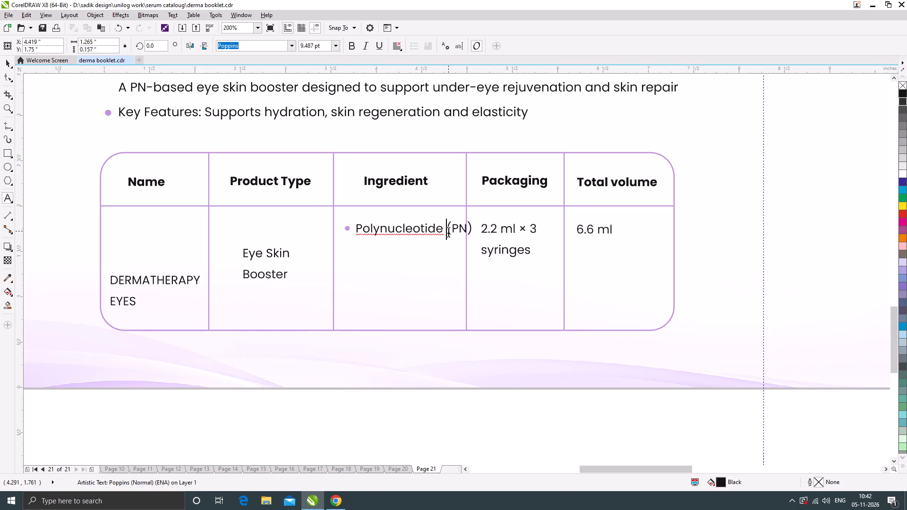
{"action": "key", "text": "Return"}
{"action": "left_click", "coordinate": [7, 61]}
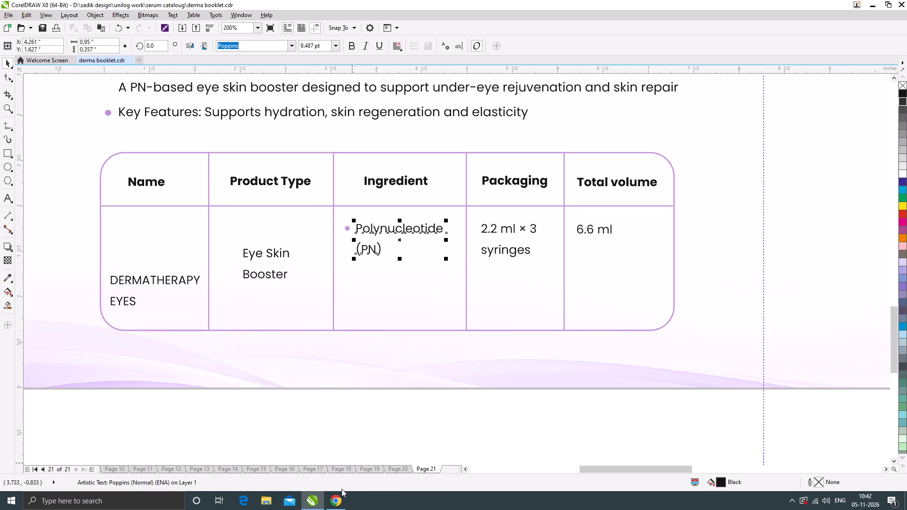
Replace the Packaging text with "2.0 ml × 1 syringe/box" copied from the Booklet Changes document, broken before "syringe/box".
{"action": "left_click_drag", "start_coordinate": [341, 504], "coordinate": [345, 500]}
{"action": "double_click", "coordinate": [414, 316]}
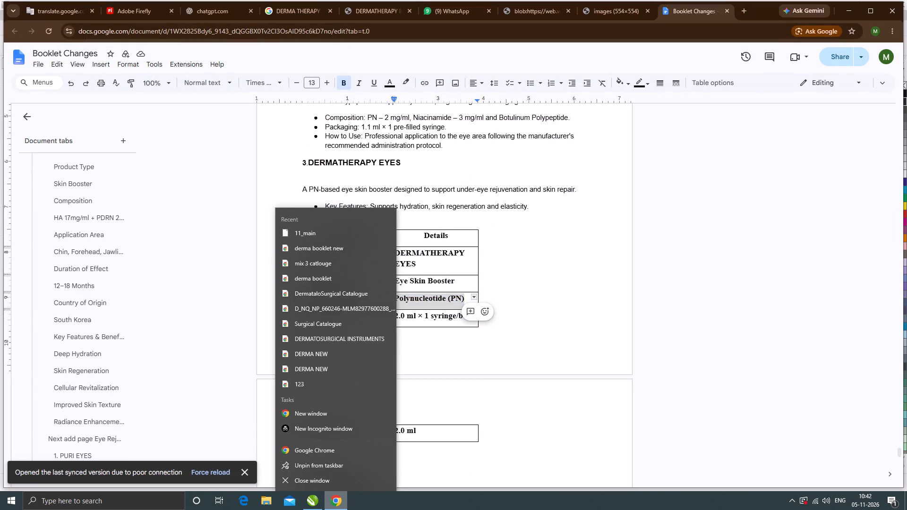
{"action": "left_click_drag", "start_coordinate": [396, 316], "coordinate": [403, 315]}
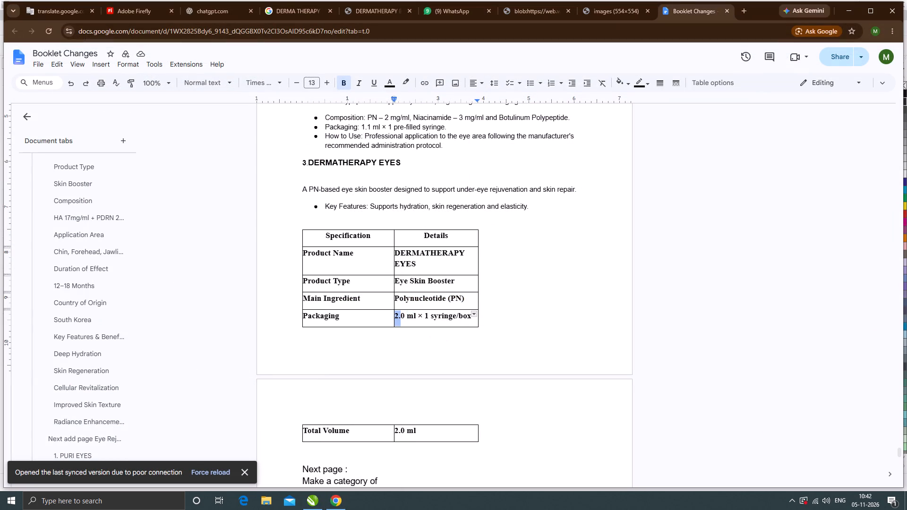
{"action": "left_click_drag", "start_coordinate": [403, 315], "coordinate": [480, 314]}
{"action": "key", "text": "ctrl+c"}
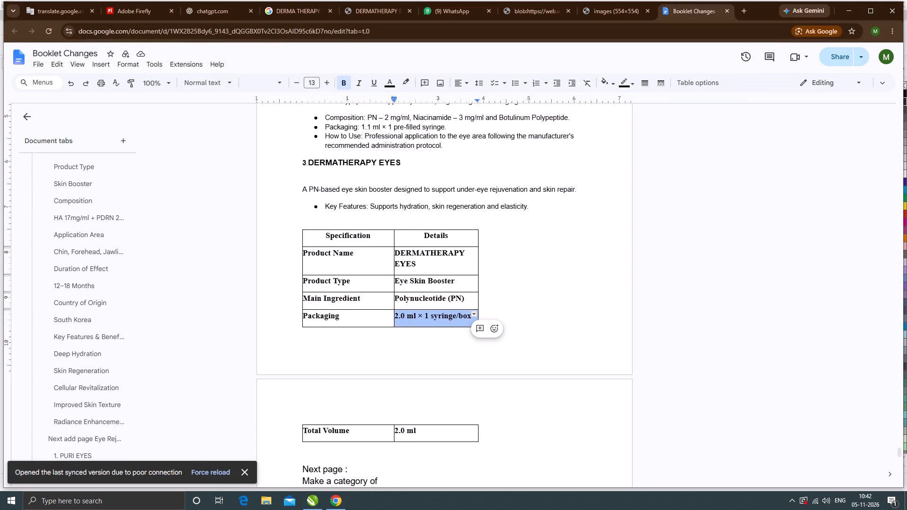
{"action": "left_click", "coordinate": [848, 10]}
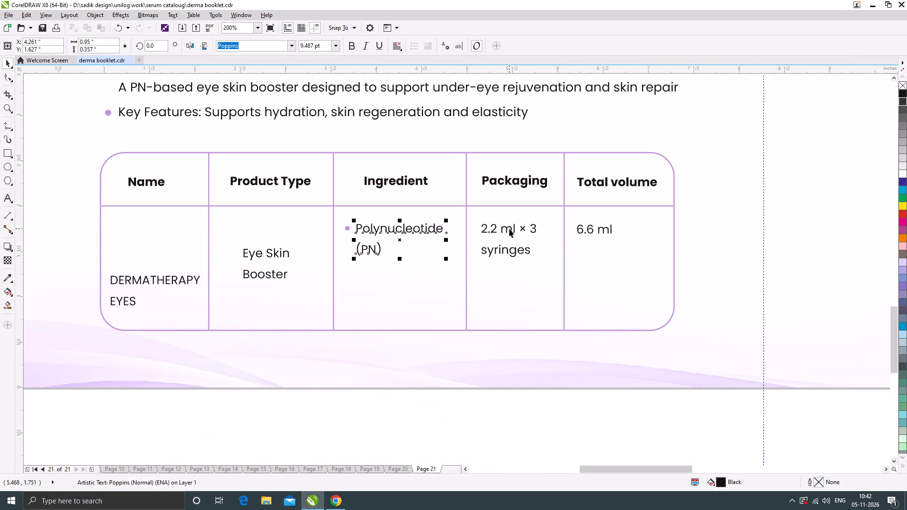
{"action": "double_click", "coordinate": [509, 228]}
{"action": "key", "text": "ctrl+a"}
{"action": "key", "text": "ctrl+v"}
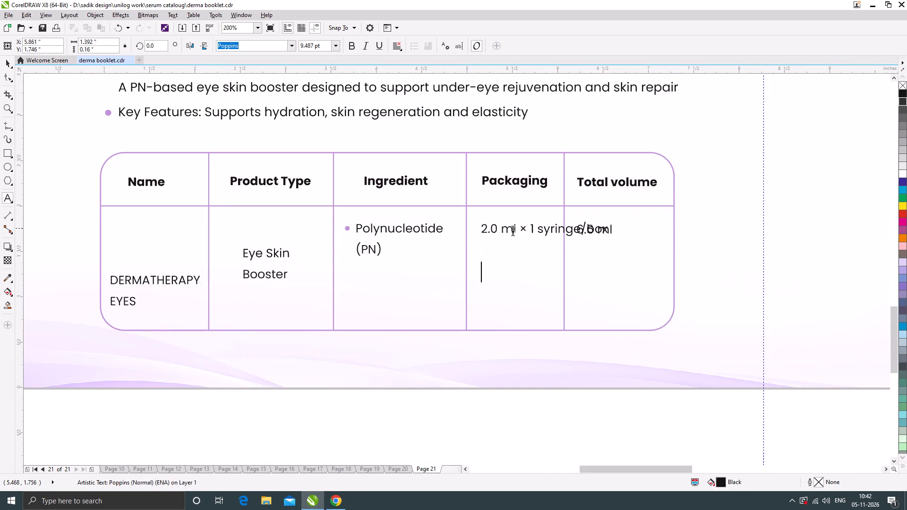
{"action": "left_click", "coordinate": [539, 234]}
{"action": "key", "text": "Return"}
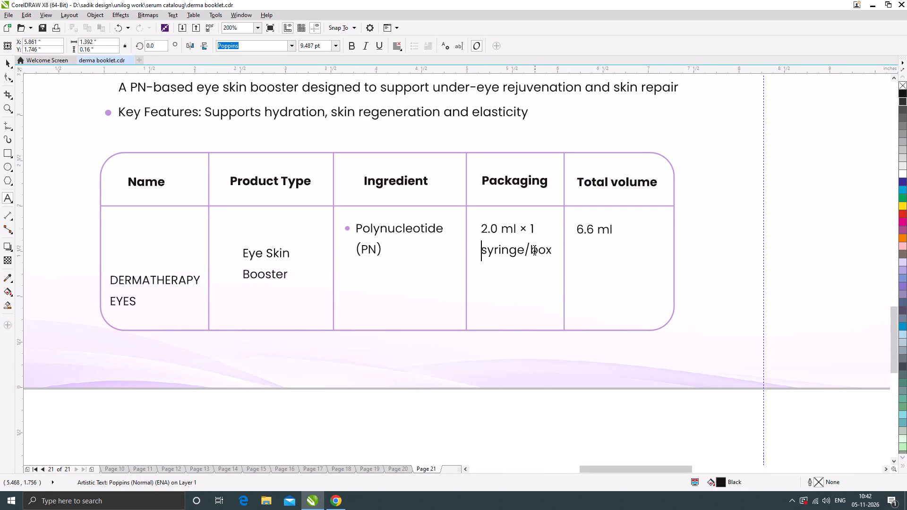
{"action": "left_click", "coordinate": [6, 60]}
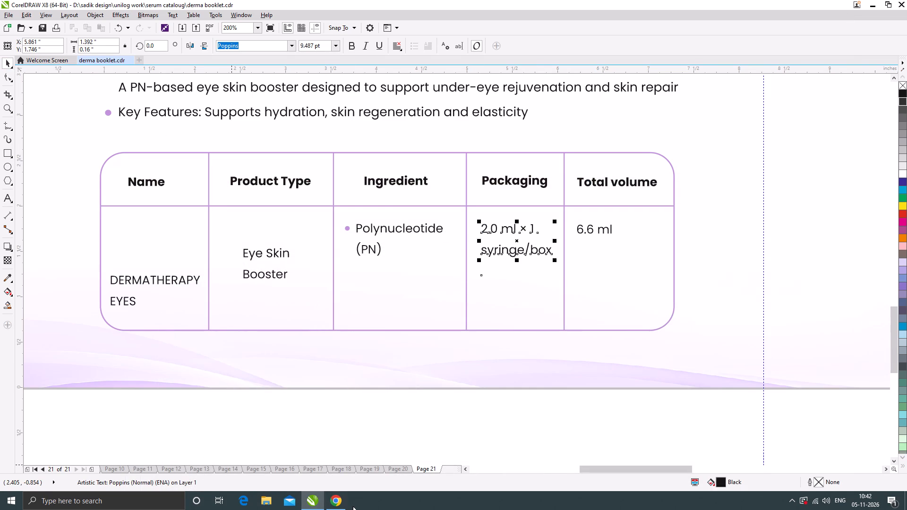
Replace the Total volume value with "2.0 ml" copied from the Booklet Changes document and nudge it slightly within its cell.
{"action": "left_click", "coordinate": [335, 499]}
{"action": "left_click_drag", "start_coordinate": [425, 431], "coordinate": [379, 431]}
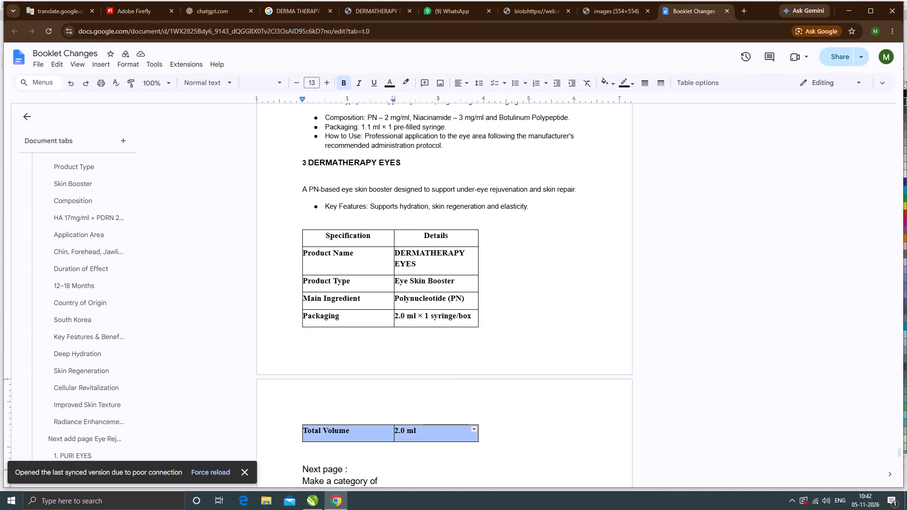
{"action": "left_click_drag", "start_coordinate": [379, 431], "coordinate": [396, 426]}
{"action": "key", "text": "ctrl+c"}
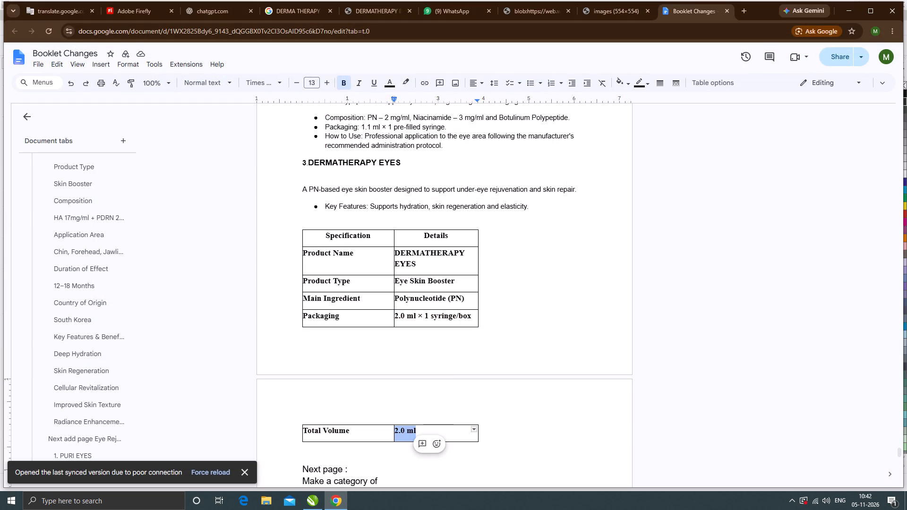
{"action": "left_click", "coordinate": [851, 8]}
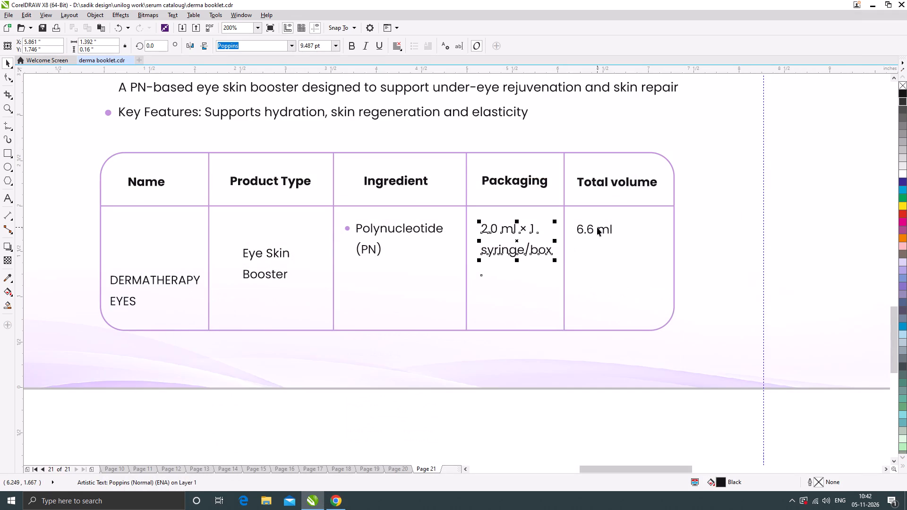
{"action": "double_click", "coordinate": [600, 228]}
{"action": "key", "text": "ctrl+a"}
{"action": "key", "text": "ctrl+v"}
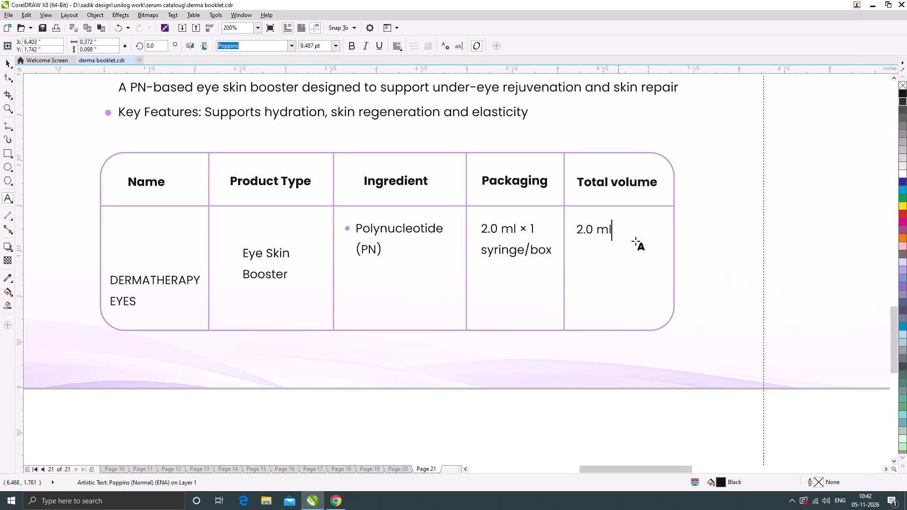
{"action": "left_click", "coordinate": [7, 61]}
{"action": "scroll", "coordinate": [599, 226], "scroll_direction": "up", "scroll_amount": 1}
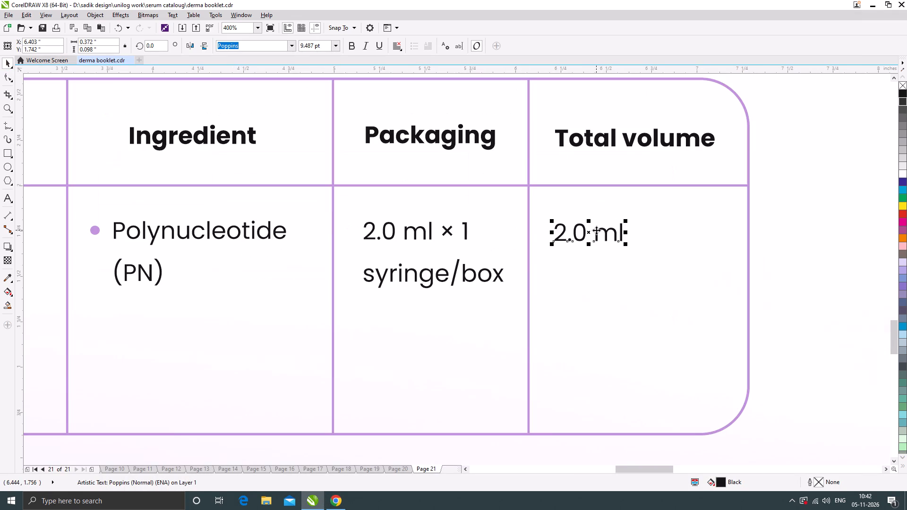
{"action": "left_click_drag", "start_coordinate": [596, 230], "coordinate": [600, 230]}
{"action": "scroll", "coordinate": [499, 235], "scroll_direction": "down", "scroll_amount": 3}
{"action": "left_click", "coordinate": [473, 353]}
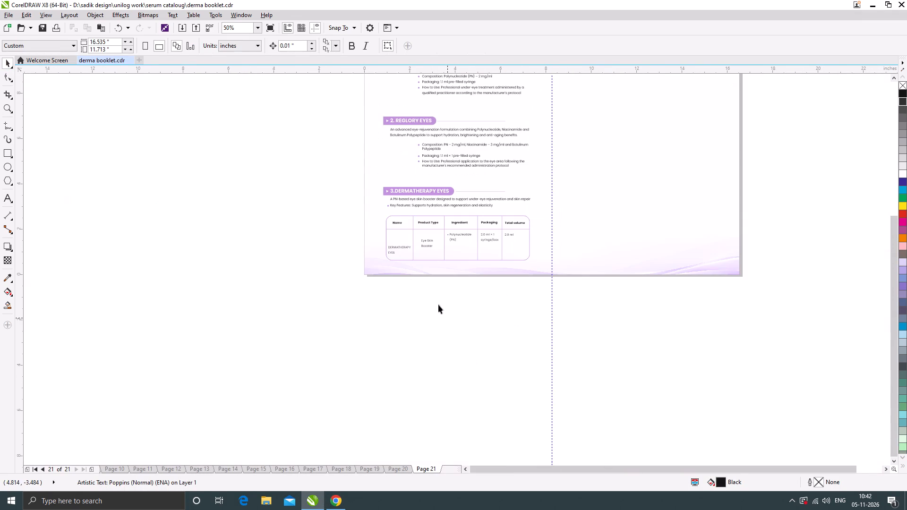
Bring the Firefly (79) and Firefly (78) product images from the Downloads folder into CorelDRAW, beside page 21.
{"action": "scroll", "coordinate": [410, 280], "scroll_direction": "down", "scroll_amount": 1}
{"action": "scroll", "coordinate": [449, 242], "scroll_direction": "up", "scroll_amount": 2}
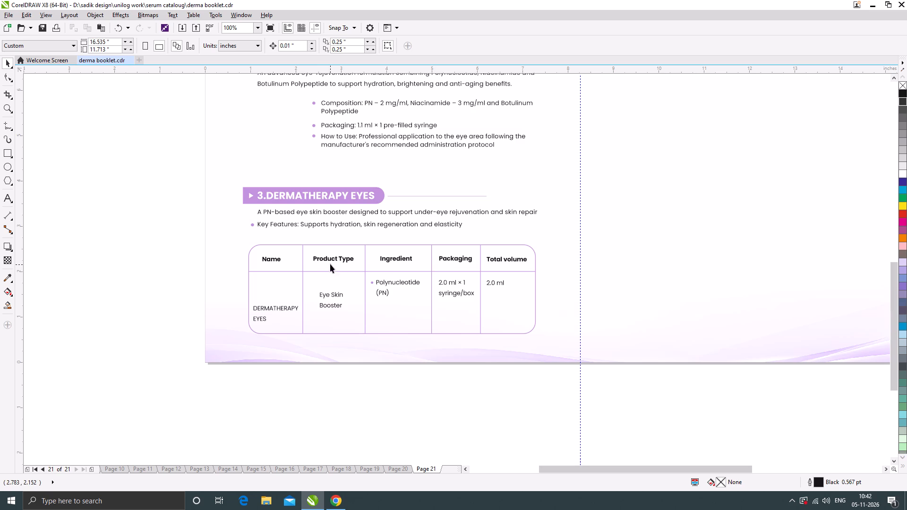
{"action": "scroll", "coordinate": [377, 296], "scroll_direction": "down", "scroll_amount": 2}
{"action": "scroll", "coordinate": [359, 263], "scroll_direction": "up", "scroll_amount": 1}
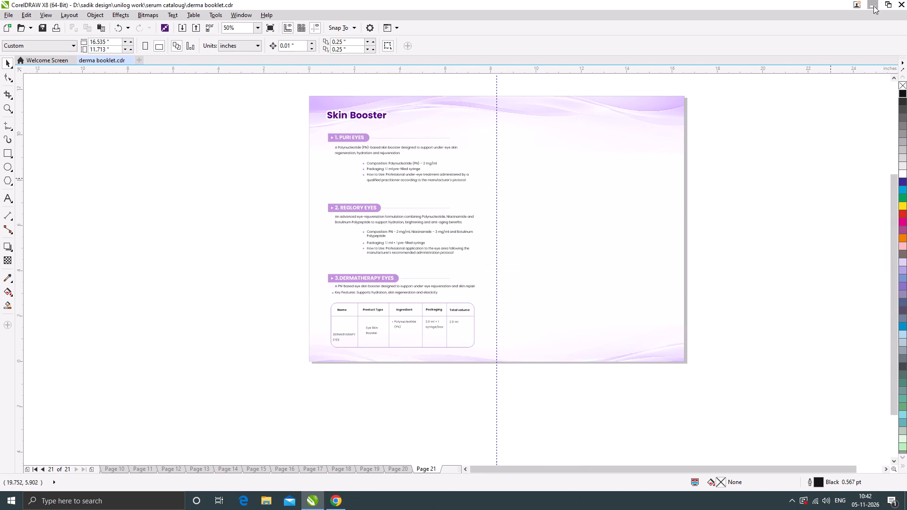
{"action": "left_click", "coordinate": [267, 502]}
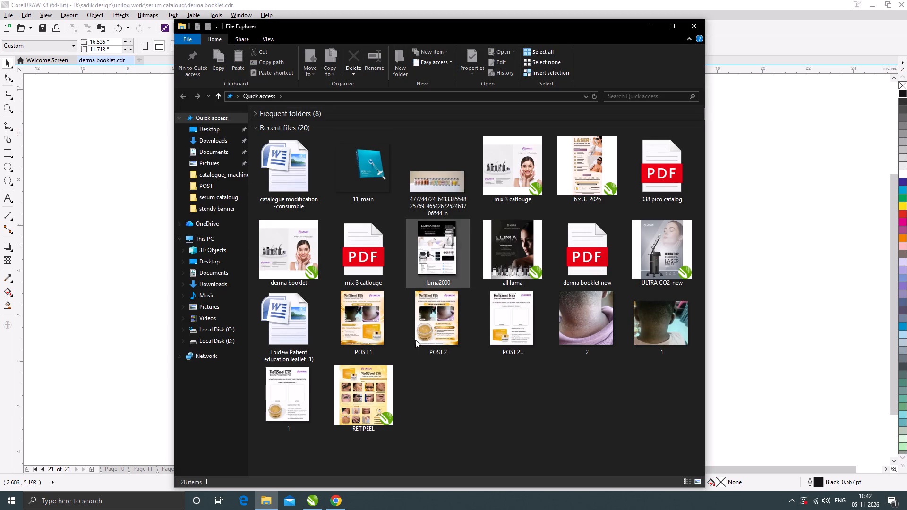
{"action": "left_click", "coordinate": [197, 140]}
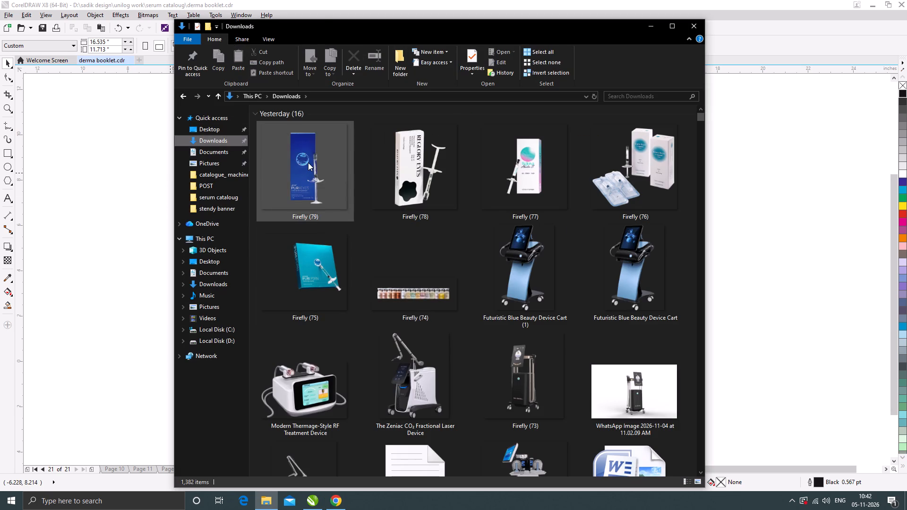
{"action": "left_click", "coordinate": [308, 162]}
{"action": "left_click", "coordinate": [429, 173], "text": "ctrl"}
{"action": "left_click_drag", "start_coordinate": [408, 178], "coordinate": [122, 238]}
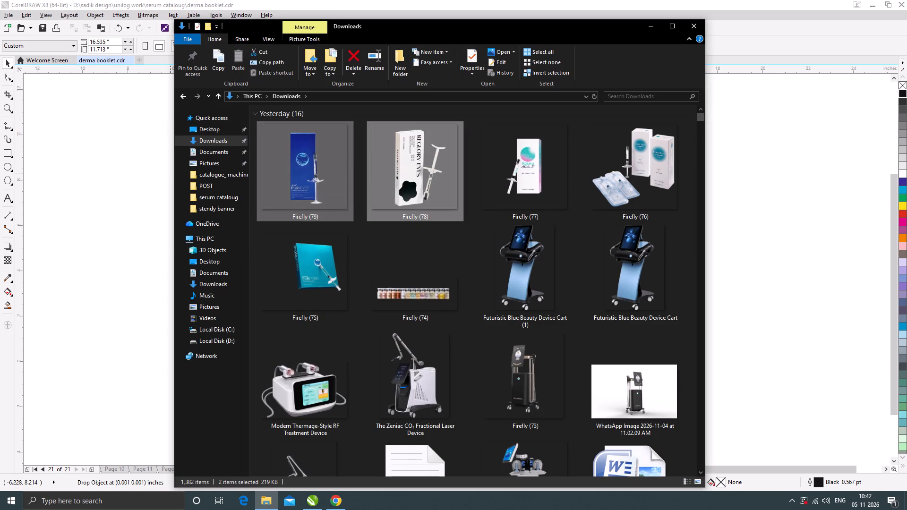
{"action": "left_click_drag", "start_coordinate": [122, 238], "coordinate": [94, 249]}
{"action": "left_click", "coordinate": [654, 24]}
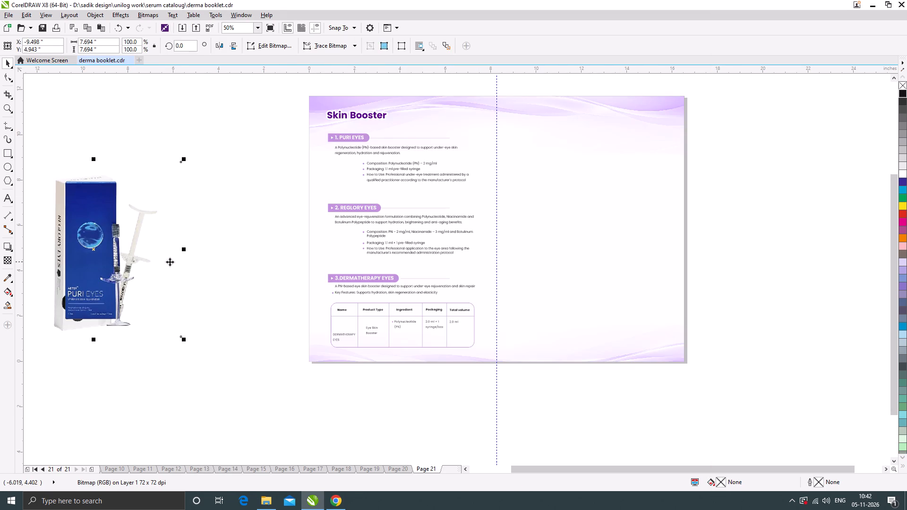
Move the Puri Eyes image off the Reglory Eyes image, scale it to about 41.7% and place it beside the page.
{"action": "left_click_drag", "start_coordinate": [121, 253], "coordinate": [212, 237]}
{"action": "left_click_drag", "start_coordinate": [271, 142], "coordinate": [235, 188]}
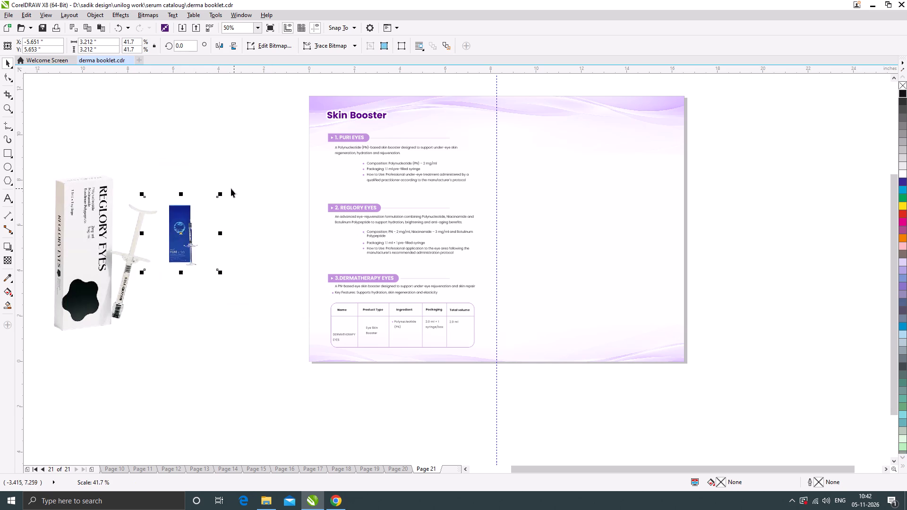
{"action": "left_click_drag", "start_coordinate": [178, 235], "coordinate": [239, 209]}
Crop the empty side margins of the Puri Eyes image with the Shape tool, leaving it about 1.44 inches wide.
{"action": "left_click", "coordinate": [7, 75]}
{"action": "scroll", "coordinate": [203, 207], "scroll_direction": "up", "scroll_amount": 1}
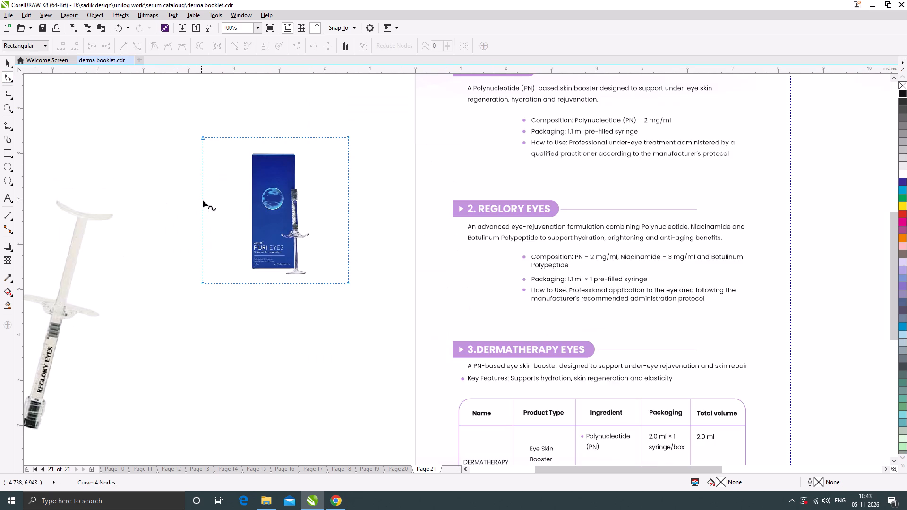
{"action": "left_click_drag", "start_coordinate": [203, 201], "coordinate": [246, 202]}
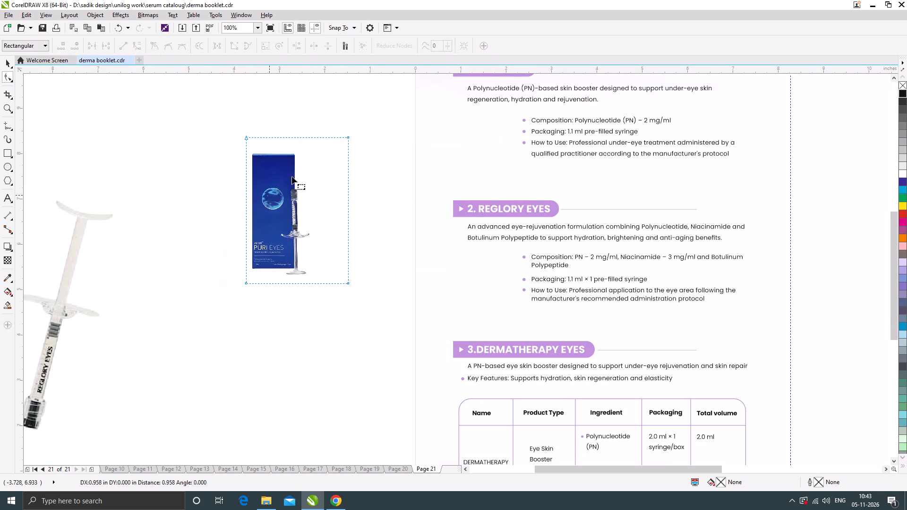
{"action": "left_click_drag", "start_coordinate": [329, 119], "coordinate": [361, 320]}
{"action": "left_click_drag", "start_coordinate": [348, 283], "coordinate": [311, 283]}
{"action": "left_click", "coordinate": [7, 62]}
{"action": "scroll", "coordinate": [266, 251], "scroll_direction": "down", "scroll_amount": 1}
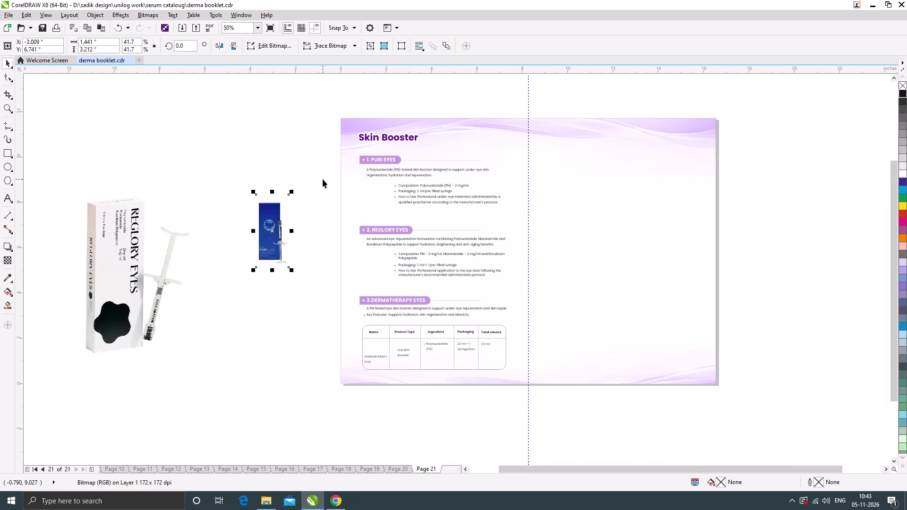
Place the Puri Eyes image beside the bullet points of section 1 and scale it to about 1 inch wide.
{"action": "scroll", "coordinate": [298, 189], "scroll_direction": "up", "scroll_amount": 1}
{"action": "left_click_drag", "start_coordinate": [245, 269], "coordinate": [304, 224]}
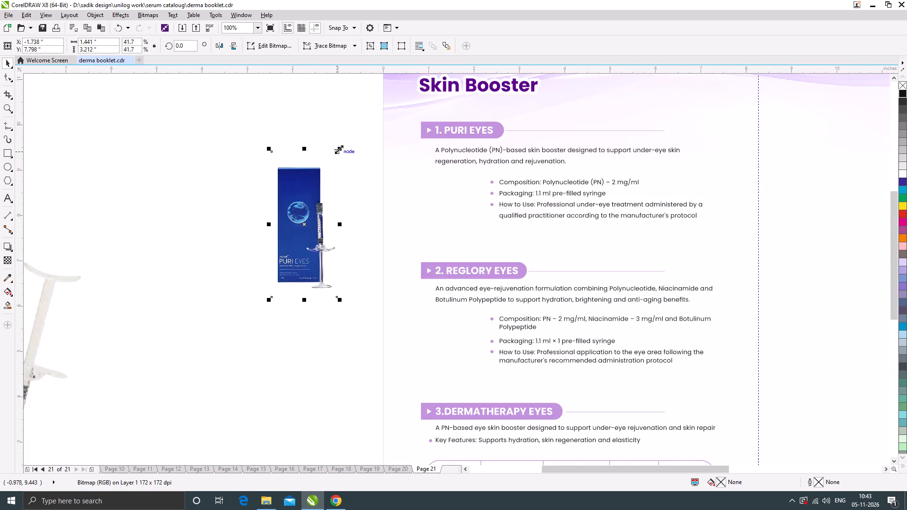
{"action": "left_click_drag", "start_coordinate": [340, 149], "coordinate": [325, 184]}
{"action": "left_click_drag", "start_coordinate": [293, 228], "coordinate": [426, 212]}
{"action": "scroll", "coordinate": [445, 212], "scroll_direction": "up", "scroll_amount": 2}
{"action": "left_click_drag", "start_coordinate": [468, 203], "coordinate": [481, 221]}
{"action": "scroll", "coordinate": [319, 222], "scroll_direction": "down", "scroll_amount": 2}
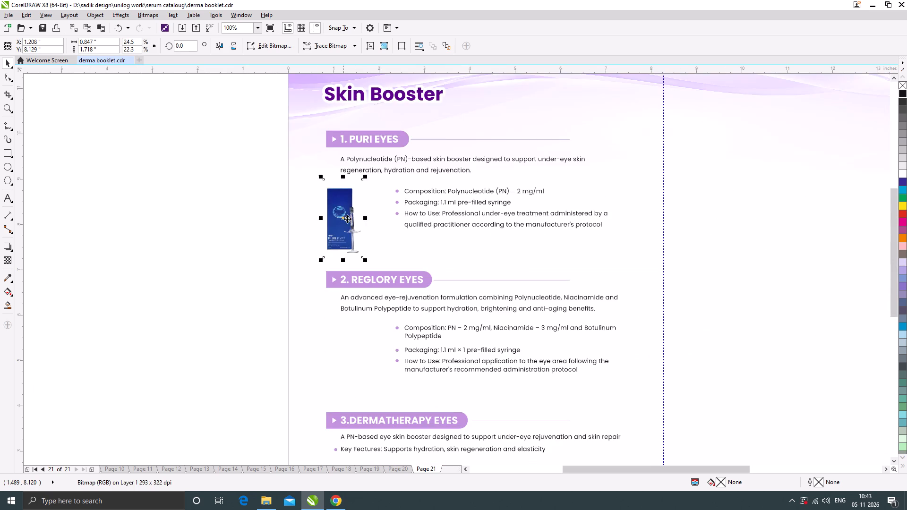
{"action": "left_click_drag", "start_coordinate": [347, 218], "coordinate": [366, 220]}
{"action": "scroll", "coordinate": [385, 177], "scroll_direction": "up", "scroll_amount": 1}
{"action": "left_click_drag", "start_coordinate": [382, 179], "coordinate": [396, 168]}
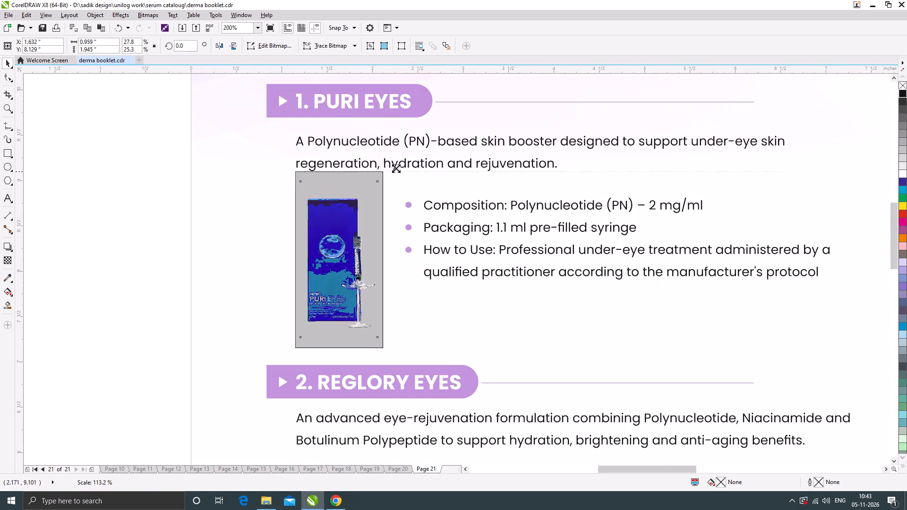
{"action": "left_click_drag", "start_coordinate": [396, 168], "coordinate": [396, 168]}
Crop the empty top and bottom margins of the Puri Eyes image with the Shape tool, leaving it about 1.75 inches high.
{"action": "left_click", "coordinate": [9, 75]}
{"action": "scroll", "coordinate": [363, 167], "scroll_direction": "up", "scroll_amount": 1}
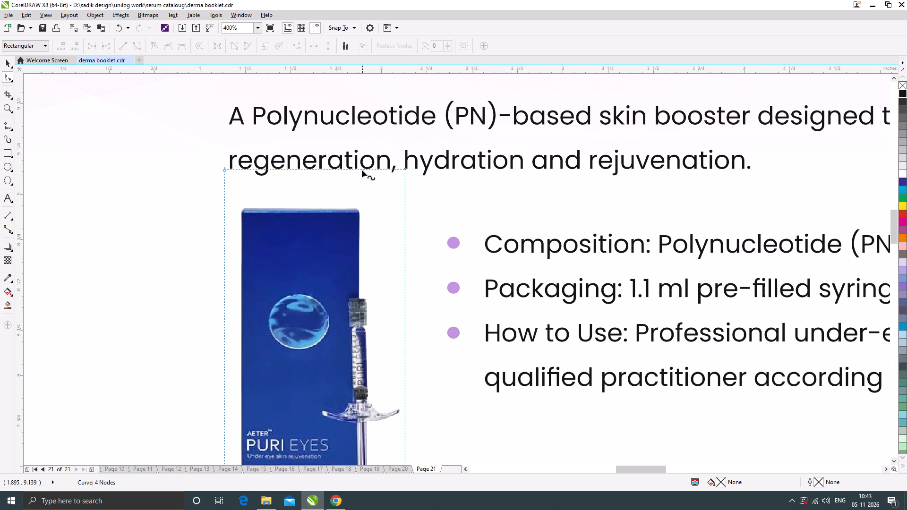
{"action": "left_click_drag", "start_coordinate": [363, 170], "coordinate": [360, 199]}
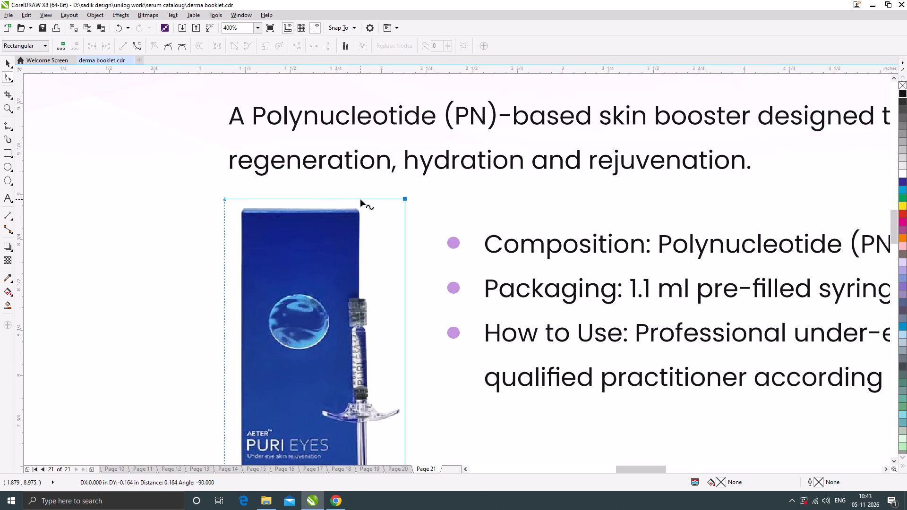
{"action": "scroll", "coordinate": [366, 201], "scroll_direction": "down", "scroll_amount": 1}
{"action": "scroll", "coordinate": [353, 368], "scroll_direction": "up", "scroll_amount": 1}
{"action": "left_click_drag", "start_coordinate": [356, 369], "coordinate": [357, 350]}
{"action": "scroll", "coordinate": [404, 263], "scroll_direction": "down", "scroll_amount": 2}
{"action": "left_click", "coordinate": [12, 61]}
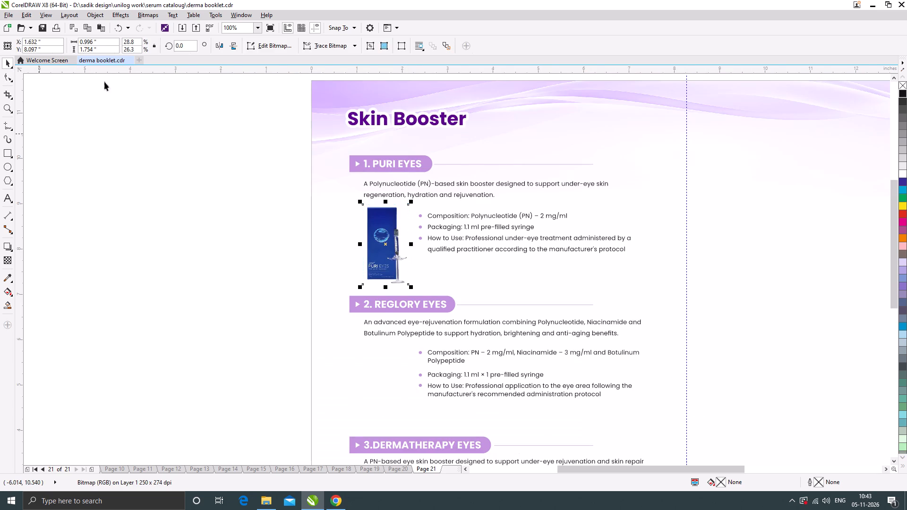
Move the Reglory Eyes image closer to the page and scale it down to about 28.3%.
{"action": "scroll", "coordinate": [338, 138], "scroll_direction": "down", "scroll_amount": 1}
{"action": "left_click", "coordinate": [237, 222]}
{"action": "left_click_drag", "start_coordinate": [119, 280], "coordinate": [248, 254]}
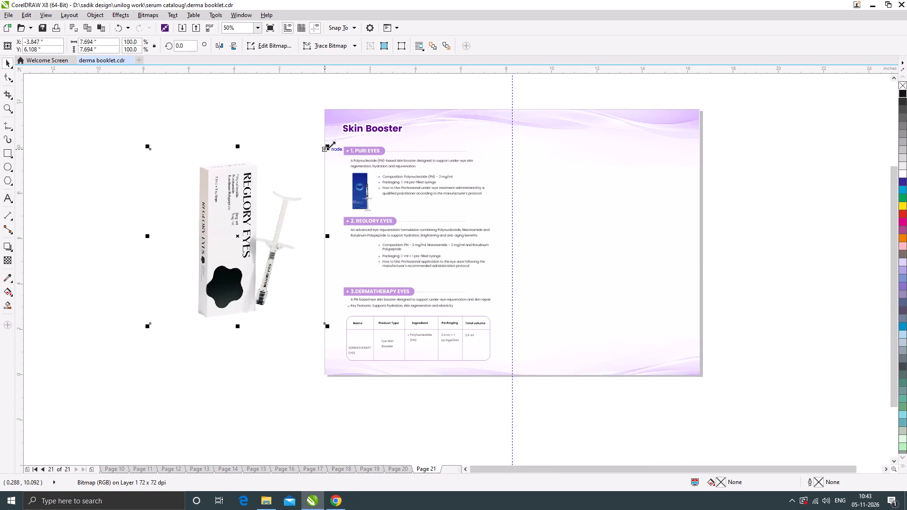
{"action": "left_click_drag", "start_coordinate": [331, 145], "coordinate": [267, 206]}
Crop the empty side margins of the Reglory Eyes image with the Shape tool, leaving it about 1.45 inches wide.
{"action": "left_click", "coordinate": [7, 77]}
{"action": "scroll", "coordinate": [159, 212], "scroll_direction": "up", "scroll_amount": 2}
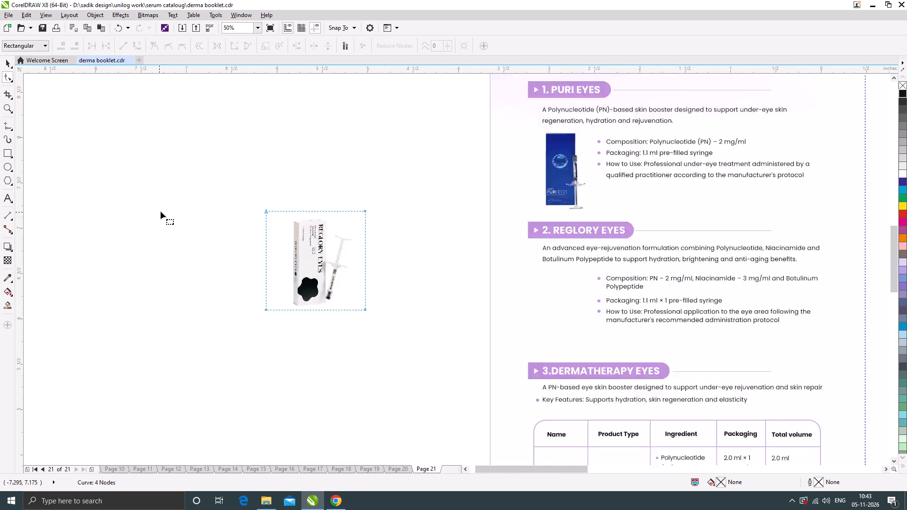
{"action": "left_click_drag", "start_coordinate": [361, 174], "coordinate": [402, 431]}
{"action": "left_click_drag", "start_coordinate": [375, 408], "coordinate": [420, 405]}
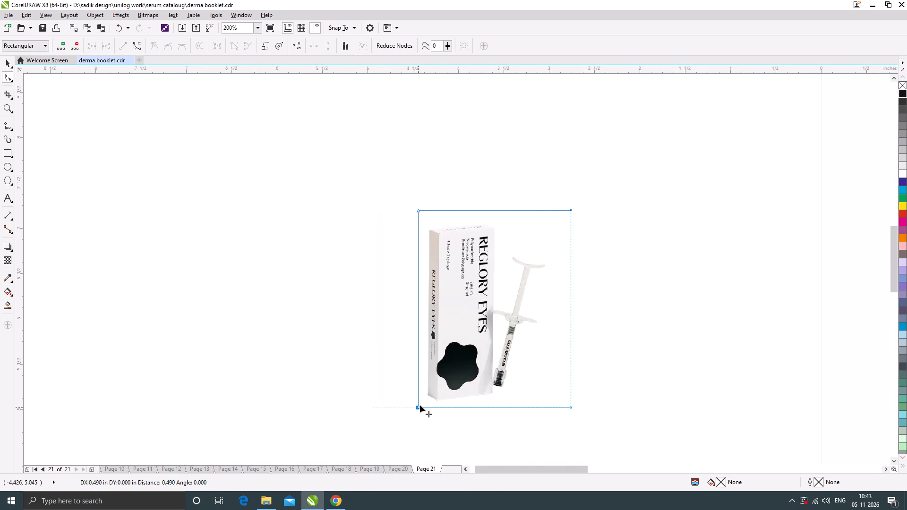
{"action": "left_click_drag", "start_coordinate": [420, 405], "coordinate": [422, 405]}
{"action": "left_click_drag", "start_coordinate": [546, 185], "coordinate": [600, 431]}
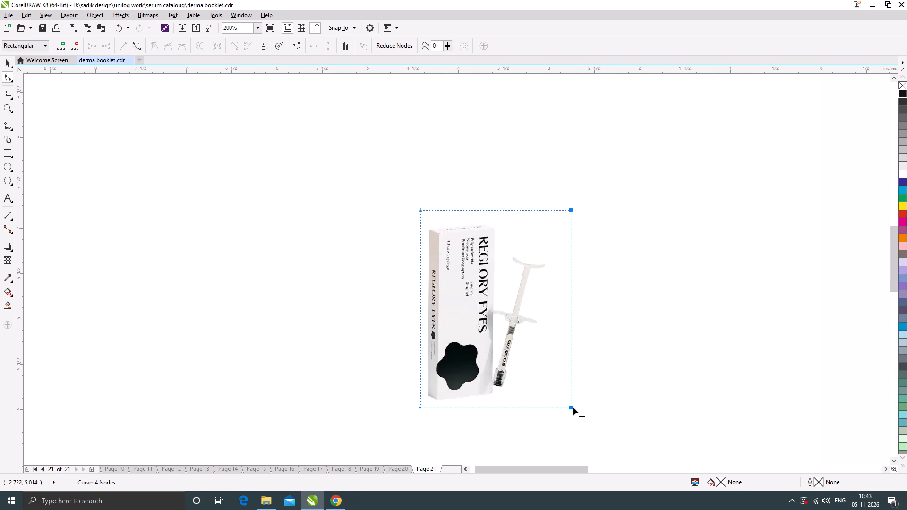
{"action": "left_click_drag", "start_coordinate": [573, 408], "coordinate": [554, 407]}
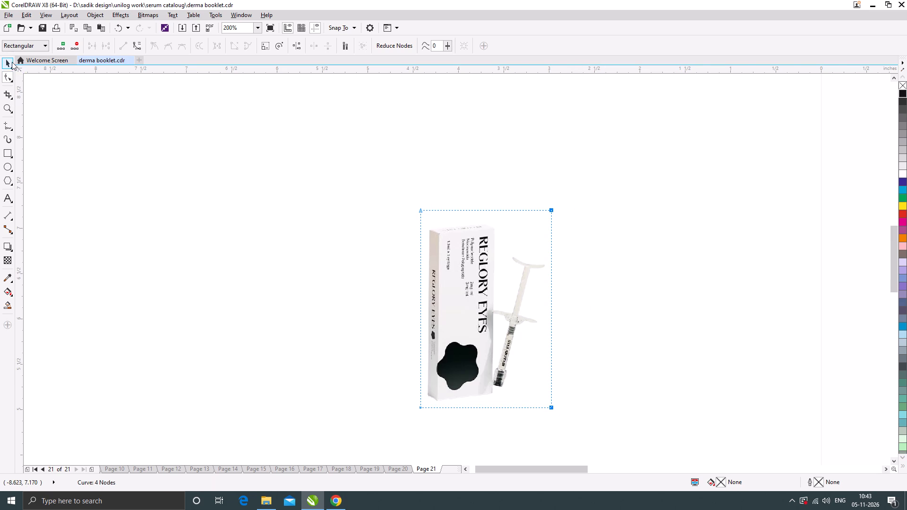
{"action": "left_click", "coordinate": [12, 62]}
Place the Reglory Eyes image beside the bullet points of section 2 and scale it to about 1.2 inches wide.
{"action": "scroll", "coordinate": [37, 116], "scroll_direction": "down", "scroll_amount": 2}
{"action": "left_click_drag", "start_coordinate": [171, 169], "coordinate": [257, 188]}
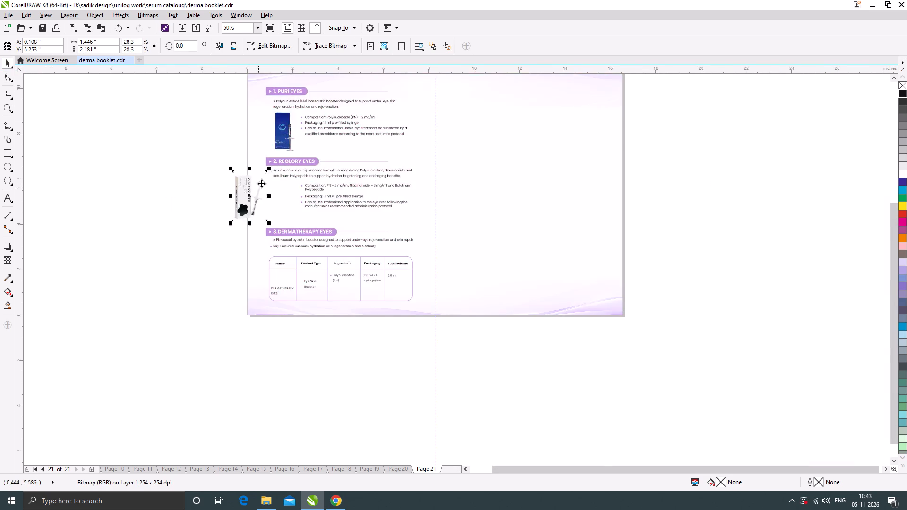
{"action": "scroll", "coordinate": [265, 178], "scroll_direction": "up", "scroll_amount": 1}
{"action": "left_click_drag", "start_coordinate": [270, 161], "coordinate": [261, 175], "text": "shift"}
{"action": "left_click_drag", "start_coordinate": [224, 202], "coordinate": [289, 212]}
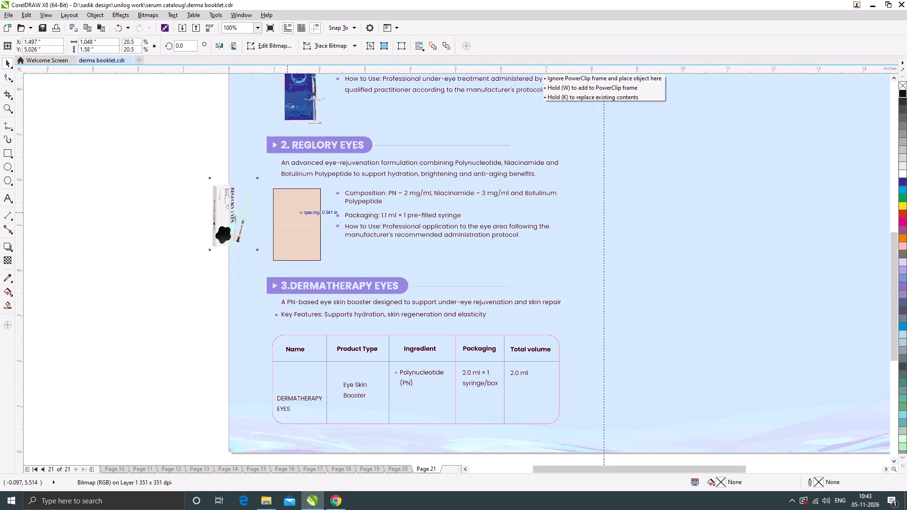
{"action": "left_click_drag", "start_coordinate": [289, 212], "coordinate": [282, 208]}
{"action": "scroll", "coordinate": [312, 228], "scroll_direction": "up", "scroll_amount": 2}
{"action": "left_click_drag", "start_coordinate": [325, 342], "coordinate": [379, 381]}
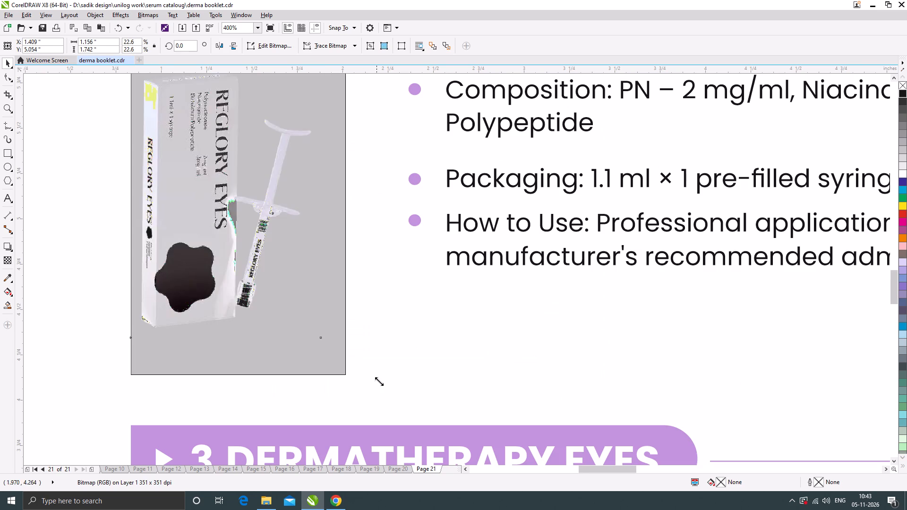
{"action": "left_click_drag", "start_coordinate": [379, 381], "coordinate": [388, 383]}
Fine-tune the Reglory Eyes image position between the section 2 description and the next heading, at about X 1.61, Y 4.98 inches.
{"action": "scroll", "coordinate": [353, 247], "scroll_direction": "down", "scroll_amount": 1}
{"action": "scroll", "coordinate": [281, 212], "scroll_direction": "up", "scroll_amount": 1}
{"action": "left_click_drag", "start_coordinate": [277, 206], "coordinate": [303, 208]}
{"action": "left_click", "coordinate": [303, 208]}
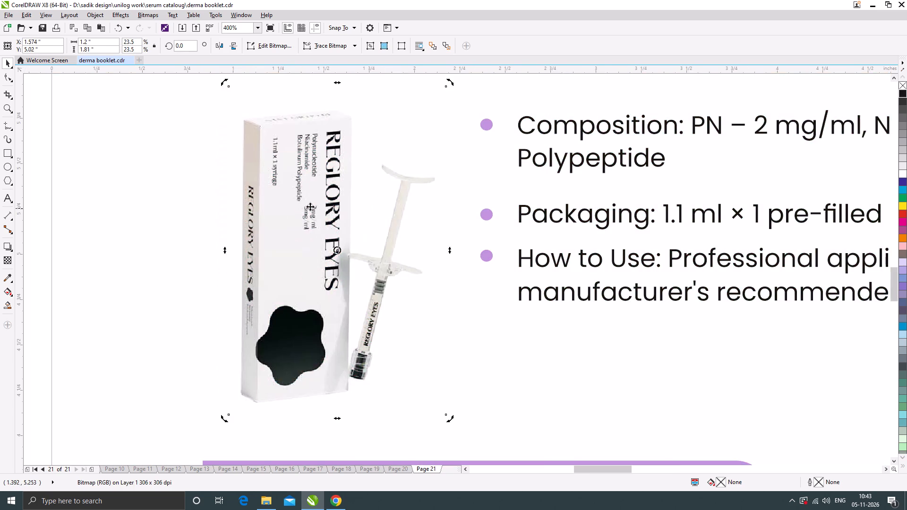
{"action": "scroll", "coordinate": [330, 184], "scroll_direction": "down", "scroll_amount": 1}
{"action": "scroll", "coordinate": [336, 137], "scroll_direction": "up", "scroll_amount": 1}
{"action": "left_click_drag", "start_coordinate": [334, 127], "coordinate": [328, 130]}
{"action": "scroll", "coordinate": [339, 145], "scroll_direction": "down", "scroll_amount": 1}
{"action": "left_click_drag", "start_coordinate": [324, 228], "coordinate": [334, 232]}
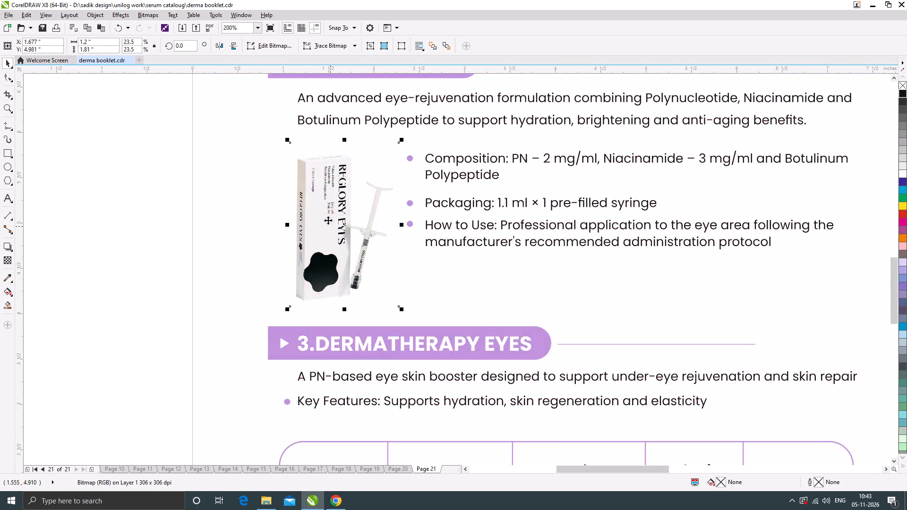
{"action": "scroll", "coordinate": [323, 206], "scroll_direction": "down", "scroll_amount": 1}
{"action": "left_click", "coordinate": [199, 216]}
{"action": "scroll", "coordinate": [357, 223], "scroll_direction": "up", "scroll_amount": 2}
{"action": "left_click_drag", "start_coordinate": [336, 211], "coordinate": [324, 212]}
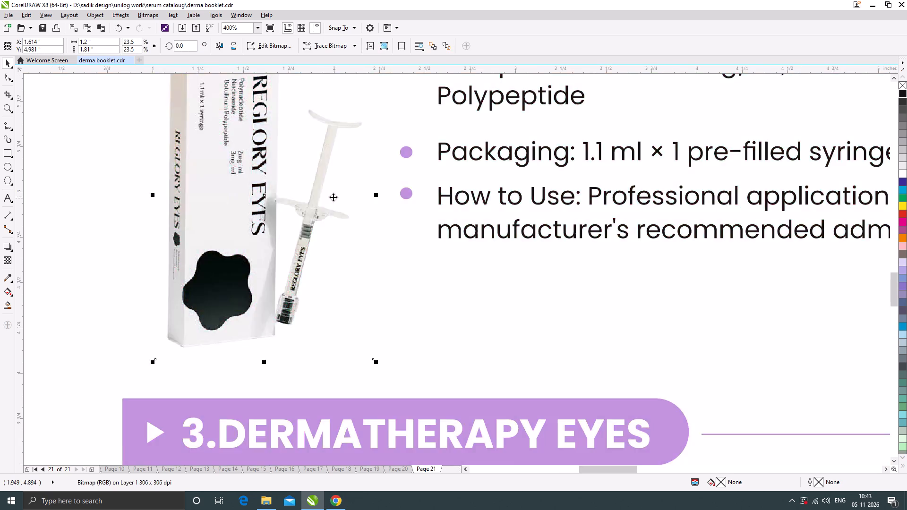
{"action": "scroll", "coordinate": [334, 196], "scroll_direction": "down", "scroll_amount": 5}
{"action": "left_click", "coordinate": [142, 220]}
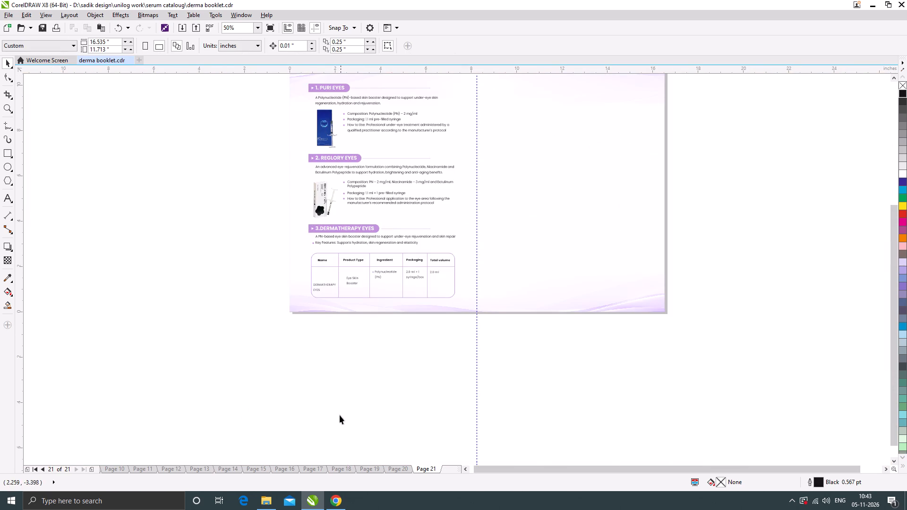
Scale the whole Dermatherapy Eyes table to about 5.8 by 1.8 inches and shift it right, centred at about X 4.57, Y 1.77 inches.
{"action": "left_click", "coordinate": [359, 383]}
{"action": "left_click", "coordinate": [461, 362]}
{"action": "scroll", "coordinate": [415, 237], "scroll_direction": "up", "scroll_amount": 1}
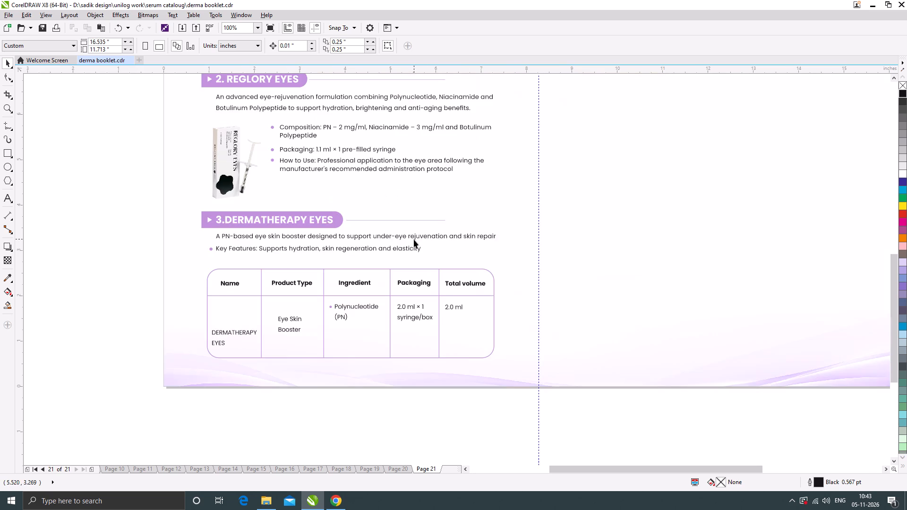
{"action": "scroll", "coordinate": [413, 241], "scroll_direction": "down", "scroll_amount": 1}
{"action": "left_click_drag", "start_coordinate": [471, 341], "coordinate": [302, 248]}
{"action": "scroll", "coordinate": [375, 253], "scroll_direction": "up", "scroll_amount": 1}
{"action": "left_click_drag", "start_coordinate": [381, 266], "coordinate": [406, 265]}
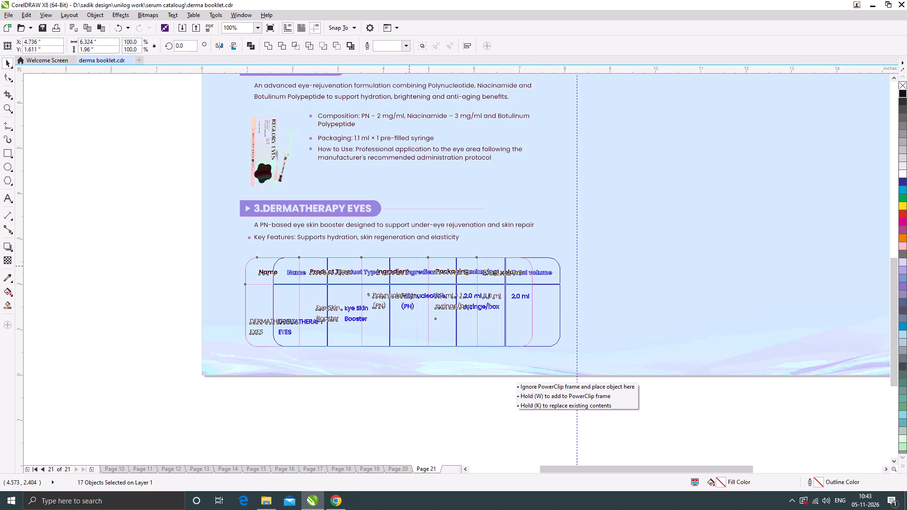
{"action": "left_click_drag", "start_coordinate": [406, 265], "coordinate": [404, 265]}
{"action": "left_click_drag", "start_coordinate": [558, 253], "coordinate": [548, 254]}
{"action": "left_click_drag", "start_coordinate": [319, 275], "coordinate": [321, 269]}
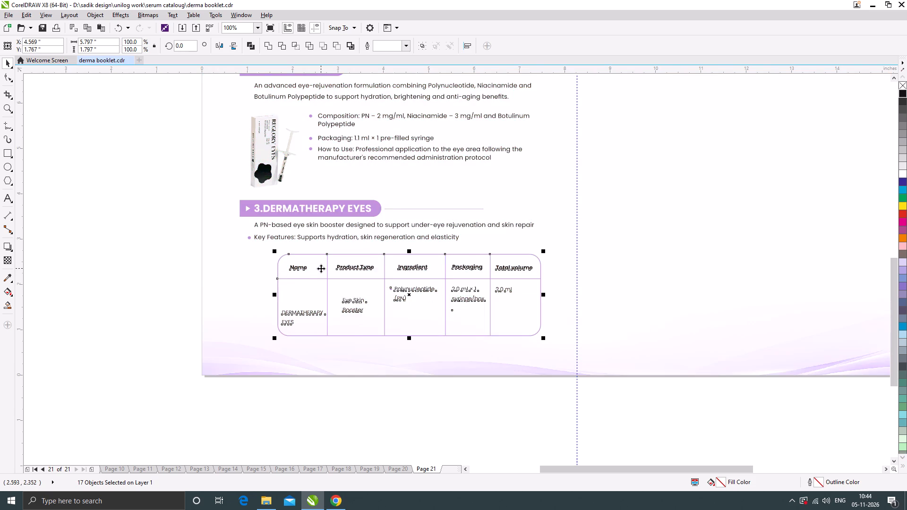
Move the Dermatherapy Eyes table slightly right, to about X 4.7 inches, and deselect it.
{"action": "scroll", "coordinate": [320, 271], "scroll_direction": "down", "scroll_amount": 1}
{"action": "scroll", "coordinate": [321, 267], "scroll_direction": "up", "scroll_amount": 1}
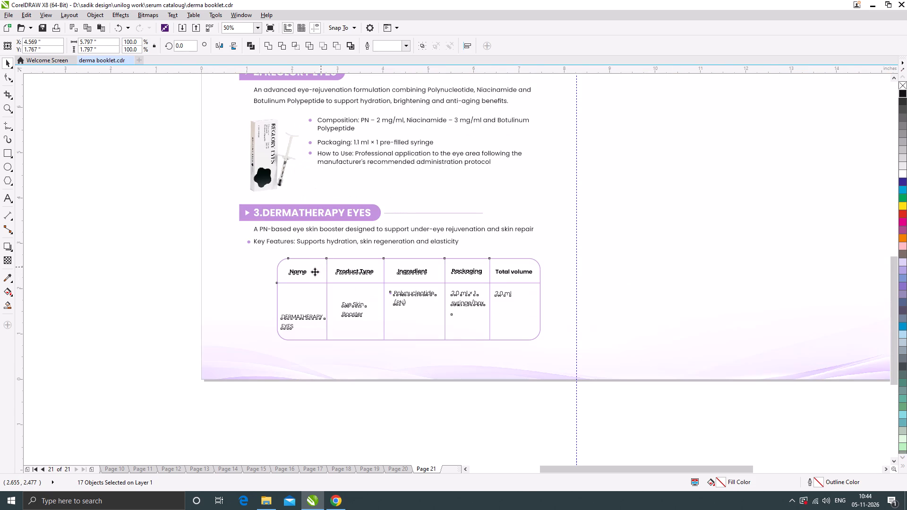
{"action": "left_click_drag", "start_coordinate": [314, 272], "coordinate": [321, 272]}
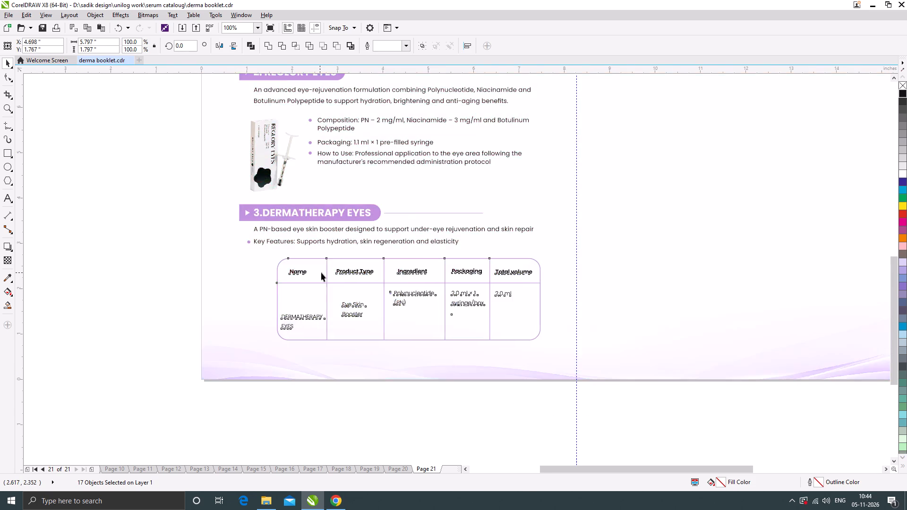
{"action": "scroll", "coordinate": [329, 271], "scroll_direction": "down", "scroll_amount": 1}
{"action": "left_click", "coordinate": [368, 360]}
{"action": "left_click", "coordinate": [366, 358]}
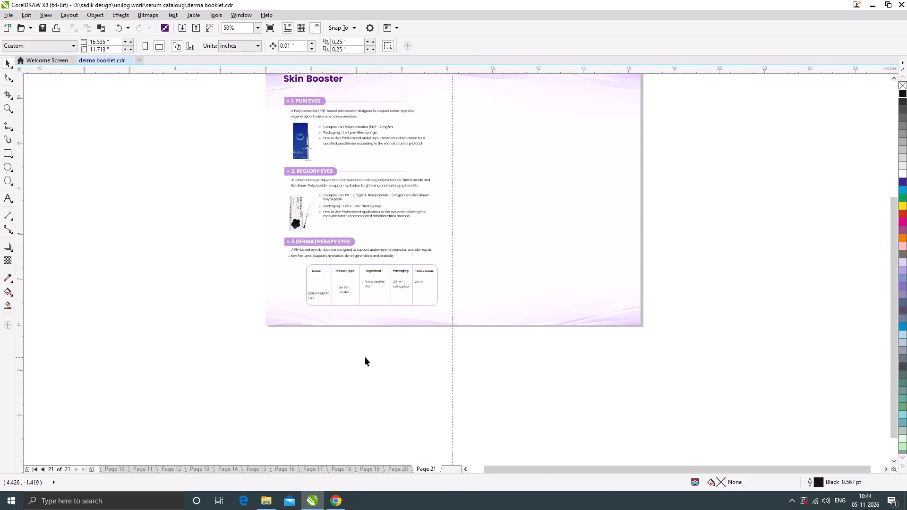
{"action": "left_click", "coordinate": [365, 357]}
Reselect the whole Dermatherapy Eyes table and shift it slightly further right, to about X 4.83 inches.
{"action": "scroll", "coordinate": [344, 249], "scroll_direction": "down", "scroll_amount": 1}
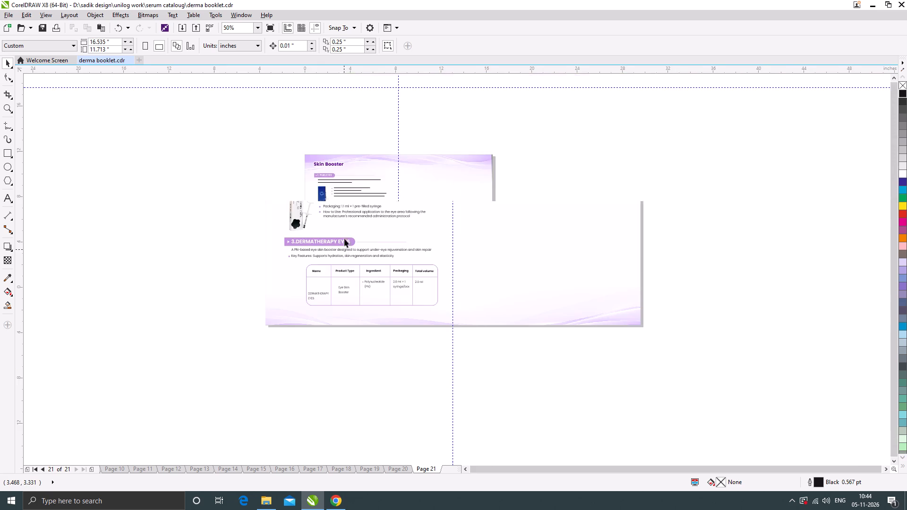
{"action": "scroll", "coordinate": [348, 222], "scroll_direction": "up", "scroll_amount": 1}
{"action": "left_click", "coordinate": [216, 238]}
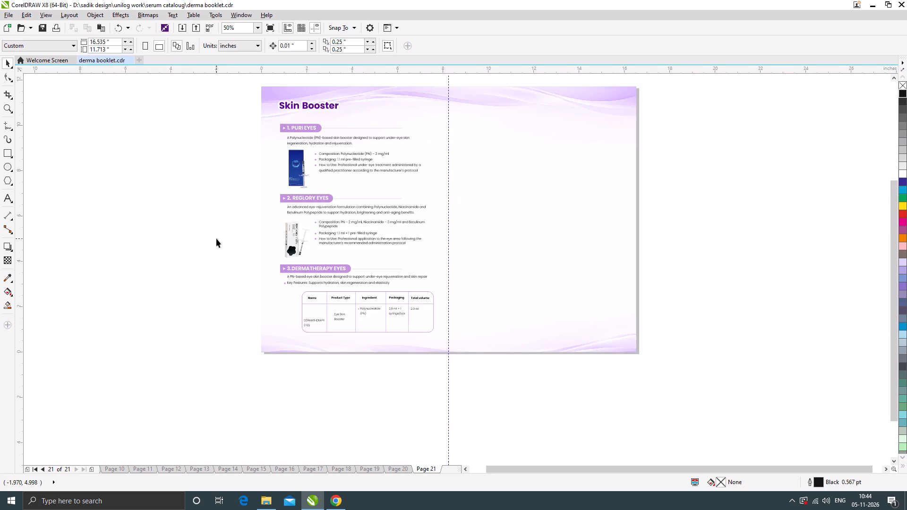
{"action": "left_click", "coordinate": [206, 266]}
{"action": "left_click_drag", "start_coordinate": [438, 373], "coordinate": [307, 283]}
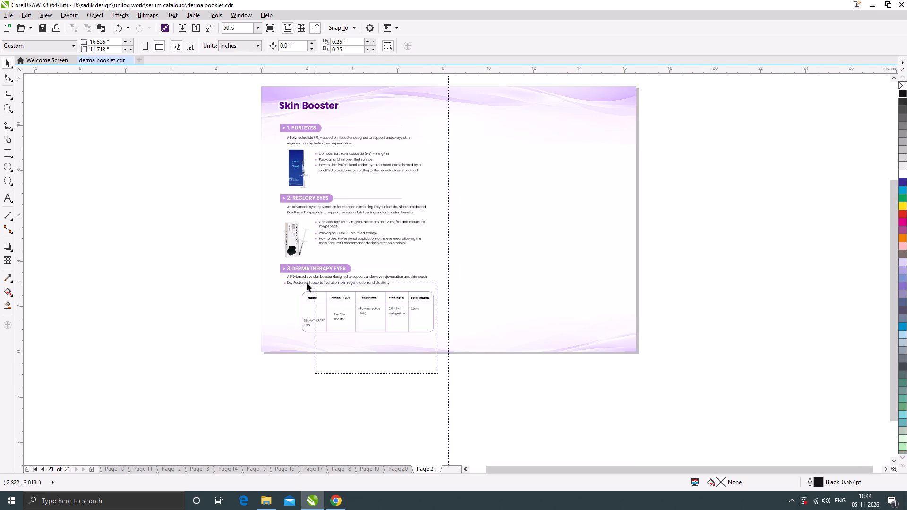
{"action": "left_click_drag", "start_coordinate": [307, 283], "coordinate": [295, 286]}
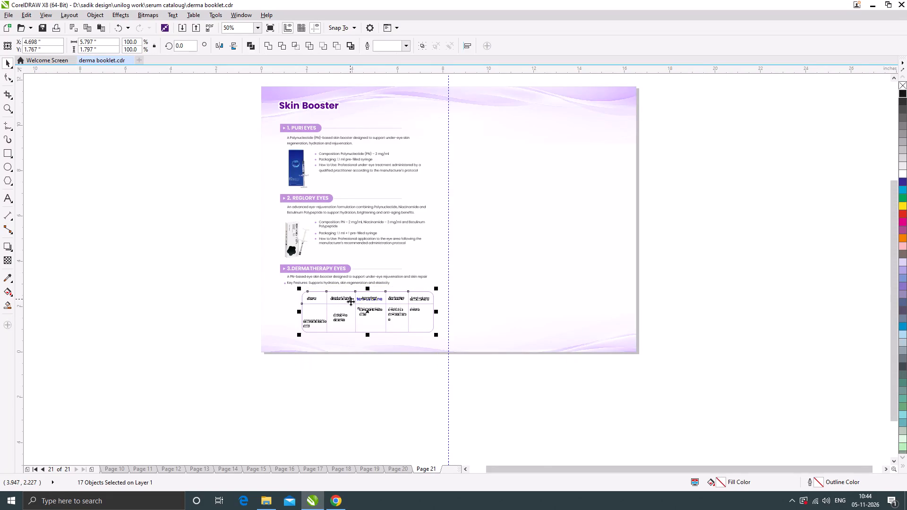
{"action": "scroll", "coordinate": [351, 301], "scroll_direction": "up", "scroll_amount": 1}
{"action": "scroll", "coordinate": [388, 290], "scroll_direction": "up", "scroll_amount": 1}
{"action": "left_click_drag", "start_coordinate": [392, 285], "coordinate": [404, 285]}
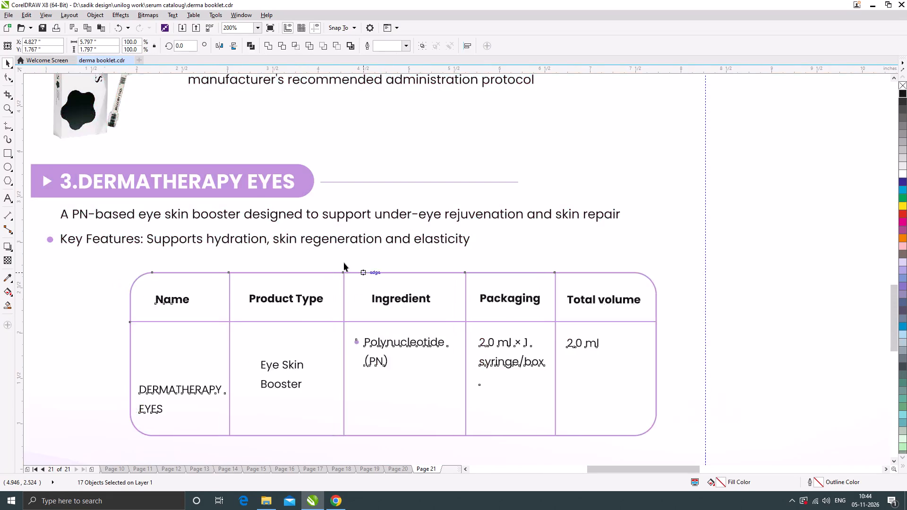
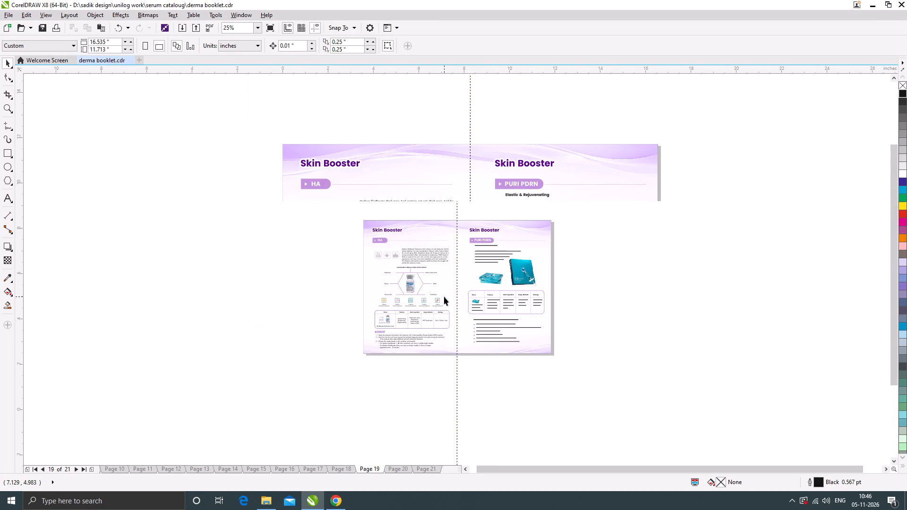
Review the booklet spreads backwards from page 19 to page 4, examining their product images and text layout.
{"action": "key", "text": "Page_Up"}
{"action": "key", "text": "Page_Up"}
{"action": "key", "text": "Page_Up"}
{"action": "key", "text": "Page_Up"}
{"action": "key", "text": "Page_Up"}
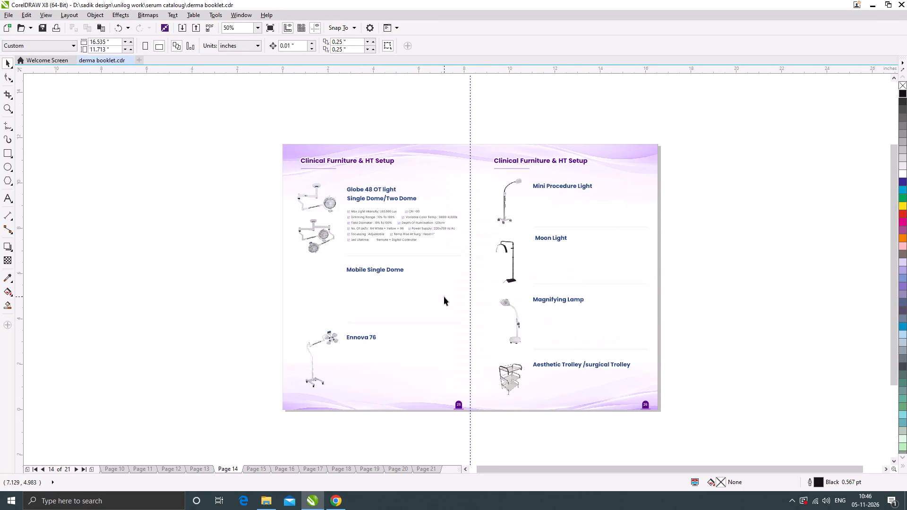
{"action": "key", "text": "Page_Up"}
{"action": "key", "text": "Page_Up"}
{"action": "key", "text": "Page_Up"}
{"action": "key", "text": "Page_Up"}
{"action": "key", "text": "Page_Up"}
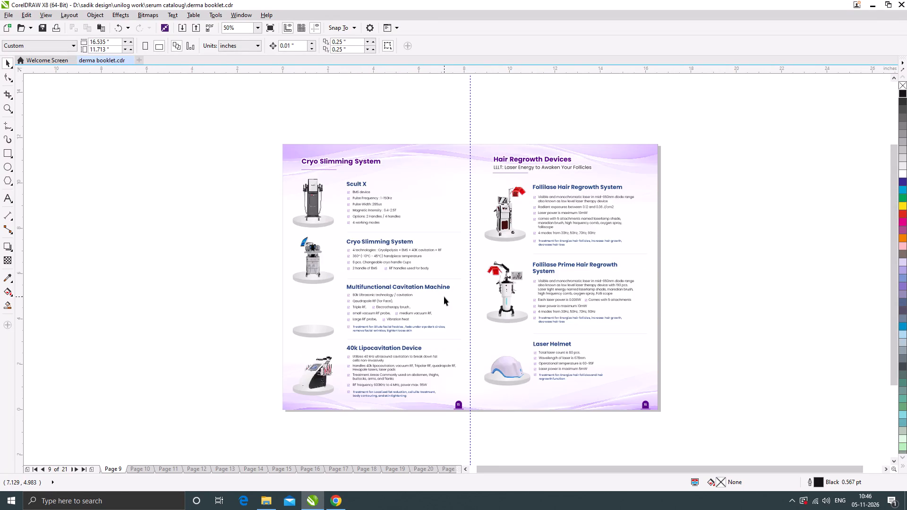
{"action": "key", "text": "Page_Up"}
{"action": "key", "text": "Page_Up"}
{"action": "key", "text": "Page_Up"}
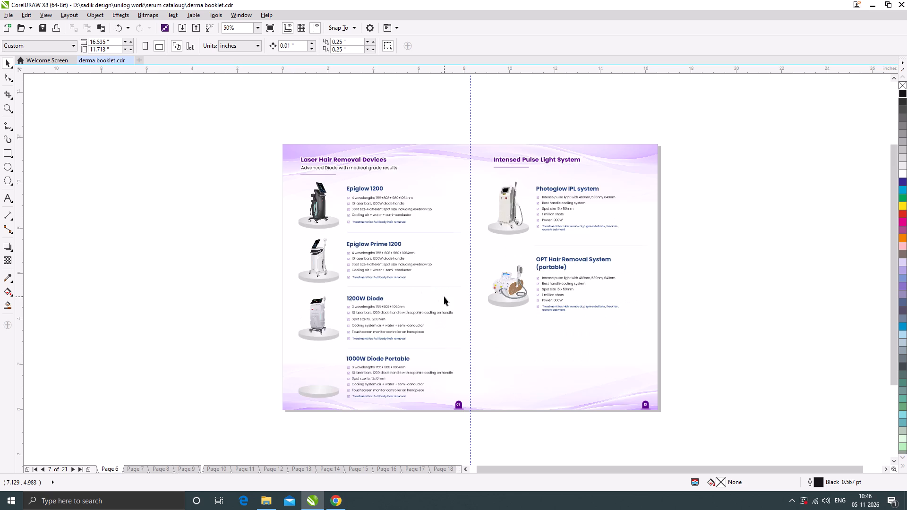
{"action": "key", "text": "Page_Up"}
{"action": "key", "text": "Page_Up"}
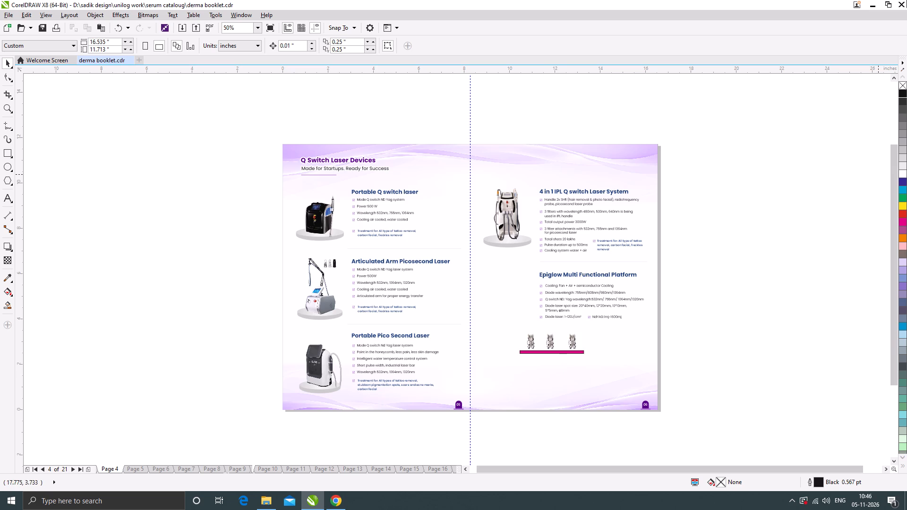
Switch to the Windows desktop and refresh it.
{"action": "left_click", "coordinate": [874, 2]}
{"action": "right_click", "coordinate": [173, 258]}
{"action": "left_click", "coordinate": [208, 288]}
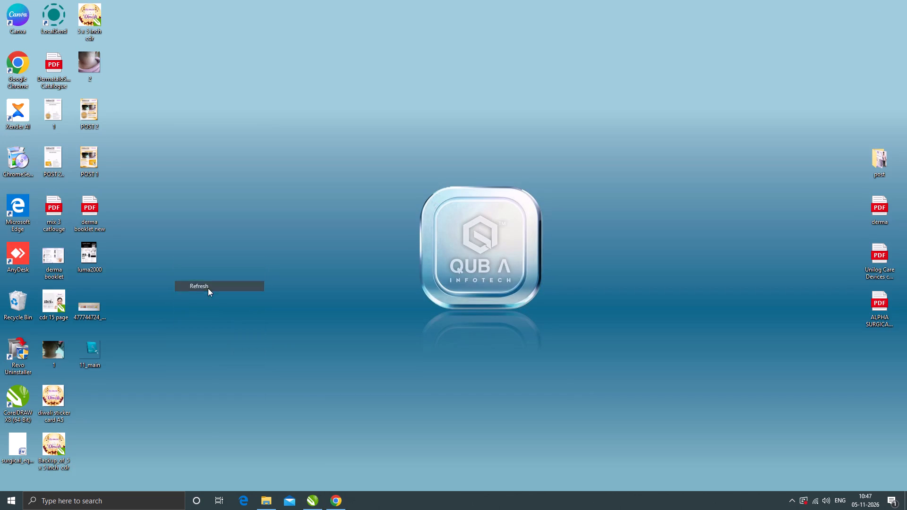
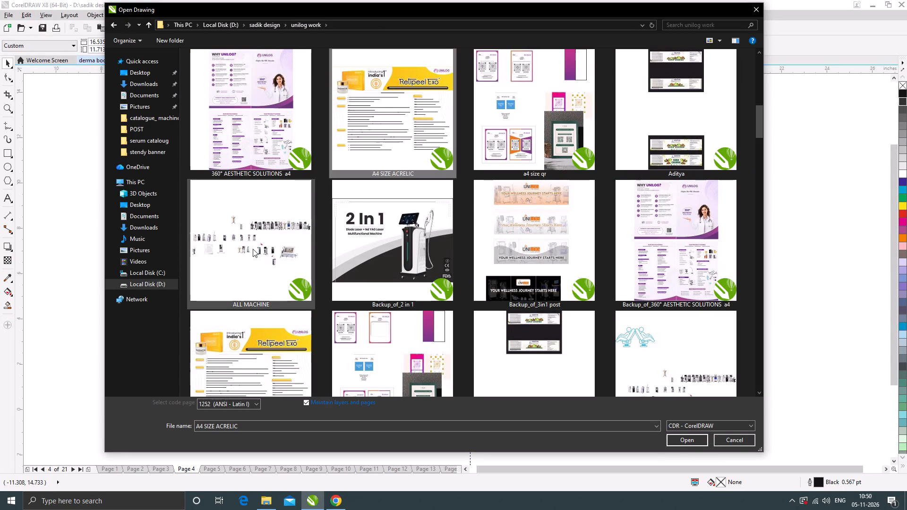
Open the ALL MACHINE drawing from the unilog work folder.
{"action": "key", "text": "Return"}
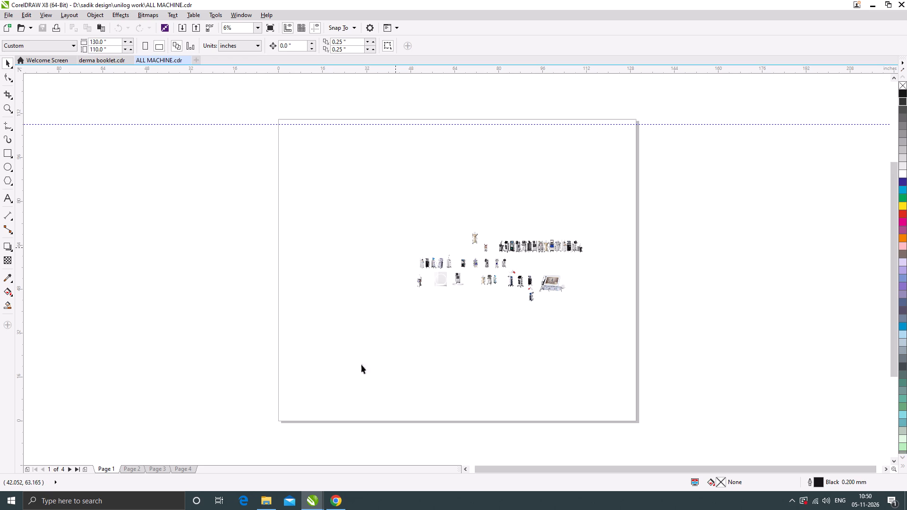
Move the grey-white machine with the black screen, second from the row's right end, into empty space at about X 117, Y 61.5 inches.
{"action": "scroll", "coordinate": [474, 280], "scroll_direction": "up", "scroll_amount": 2}
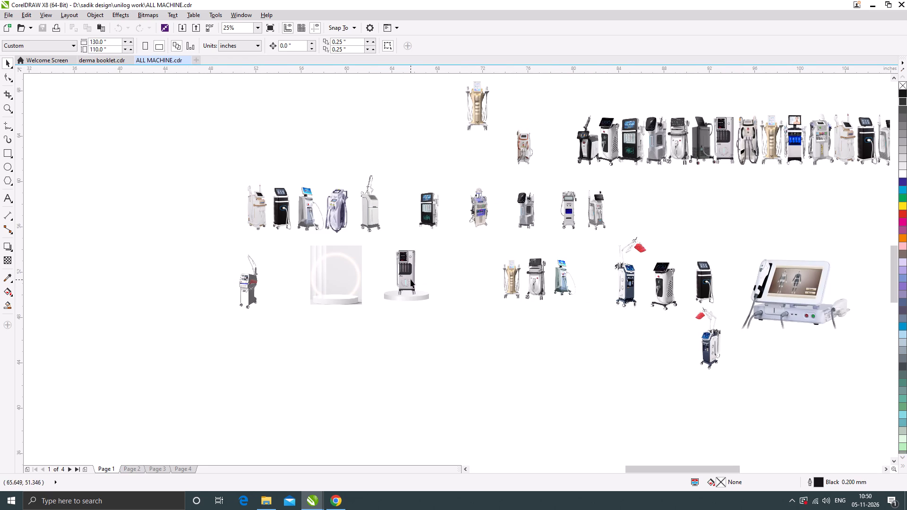
{"action": "scroll", "coordinate": [411, 279], "scroll_direction": "down", "scroll_amount": 1}
{"action": "scroll", "coordinate": [510, 301], "scroll_direction": "up", "scroll_amount": 1}
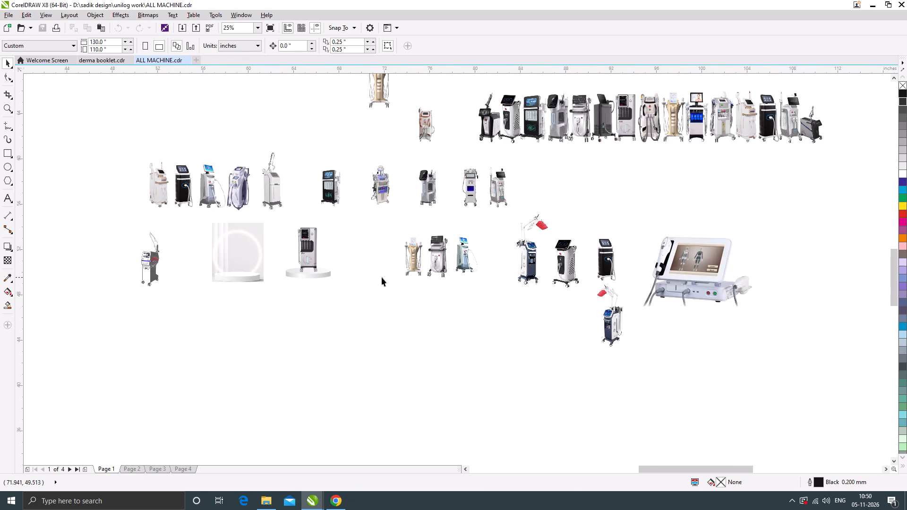
{"action": "scroll", "coordinate": [382, 277], "scroll_direction": "down", "scroll_amount": 1}
{"action": "scroll", "coordinate": [485, 225], "scroll_direction": "up", "scroll_amount": 1}
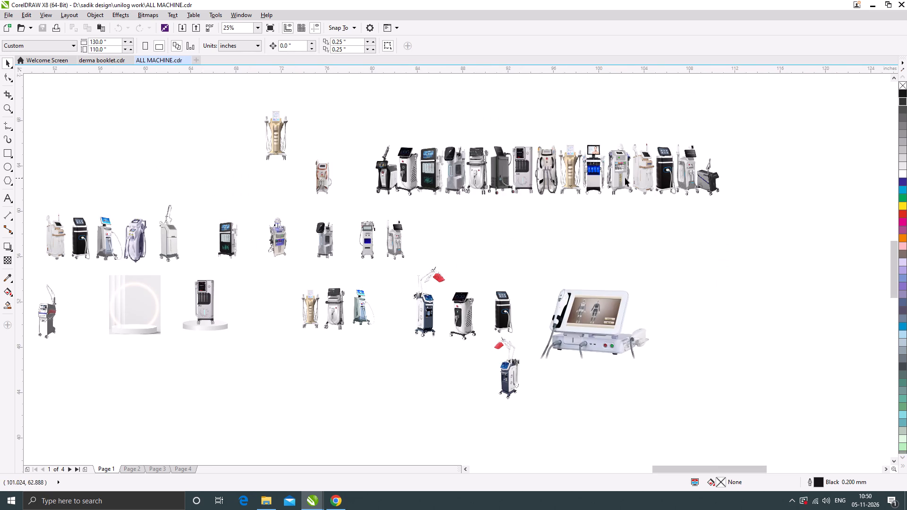
{"action": "scroll", "coordinate": [281, 244], "scroll_direction": "down", "scroll_amount": 1}
{"action": "scroll", "coordinate": [478, 211], "scroll_direction": "up", "scroll_amount": 2}
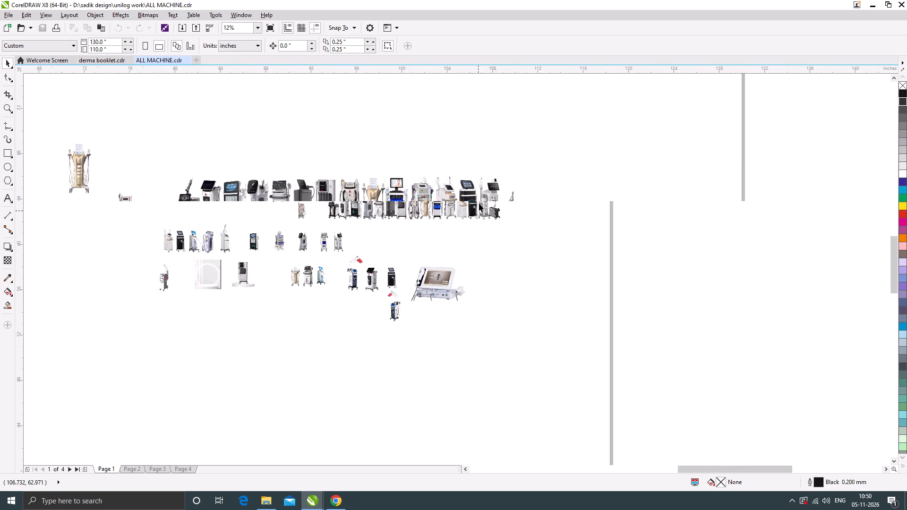
{"action": "scroll", "coordinate": [479, 203], "scroll_direction": "up", "scroll_amount": 3}
{"action": "left_click", "coordinate": [513, 182]}
{"action": "scroll", "coordinate": [378, 162], "scroll_direction": "down", "scroll_amount": 3}
{"action": "left_click_drag", "start_coordinate": [407, 172], "coordinate": [637, 219]}
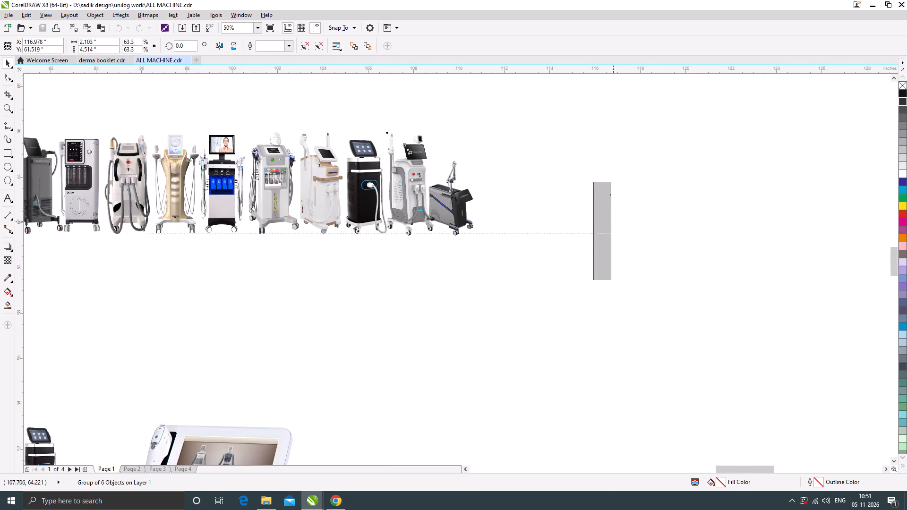
Move the selected grey-white machine off the page's edge onto the pasteboard, at about X 145.8, Y 60.7 inches.
{"action": "left_click_drag", "start_coordinate": [637, 219], "coordinate": [712, 236]}
{"action": "scroll", "coordinate": [373, 218], "scroll_direction": "down", "scroll_amount": 2}
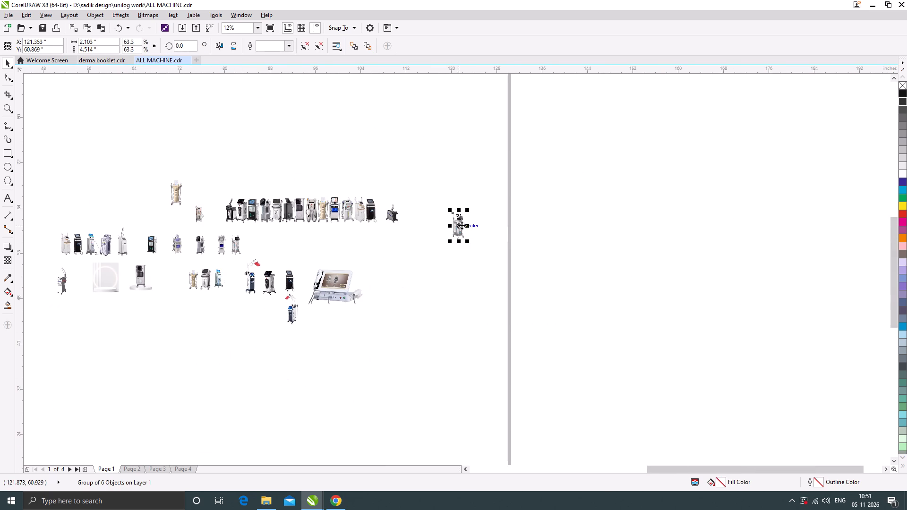
{"action": "left_click_drag", "start_coordinate": [461, 225], "coordinate": [598, 227]}
Go to page 2 of the ALL MACHINE drawing and examine its rows of machine images.
{"action": "left_click", "coordinate": [126, 469]}
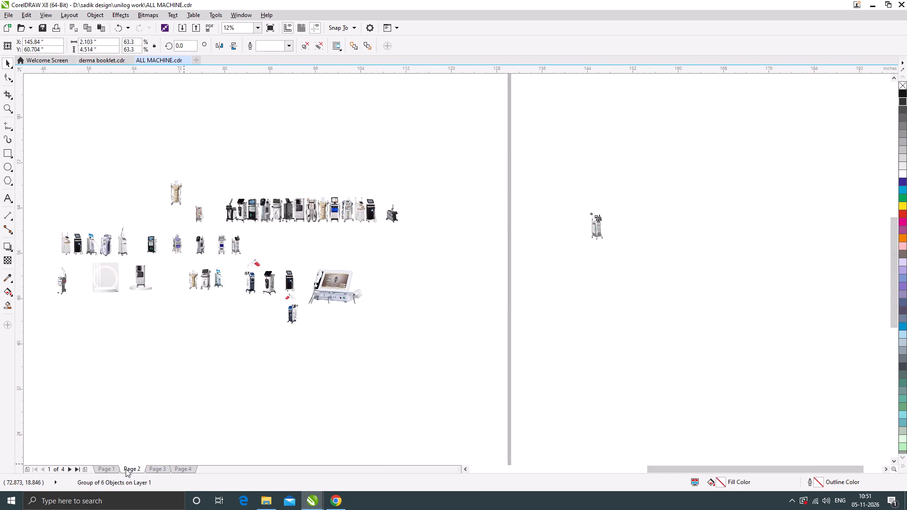
{"action": "scroll", "coordinate": [448, 311], "scroll_direction": "down", "scroll_amount": 1}
{"action": "scroll", "coordinate": [293, 264], "scroll_direction": "up", "scroll_amount": 1}
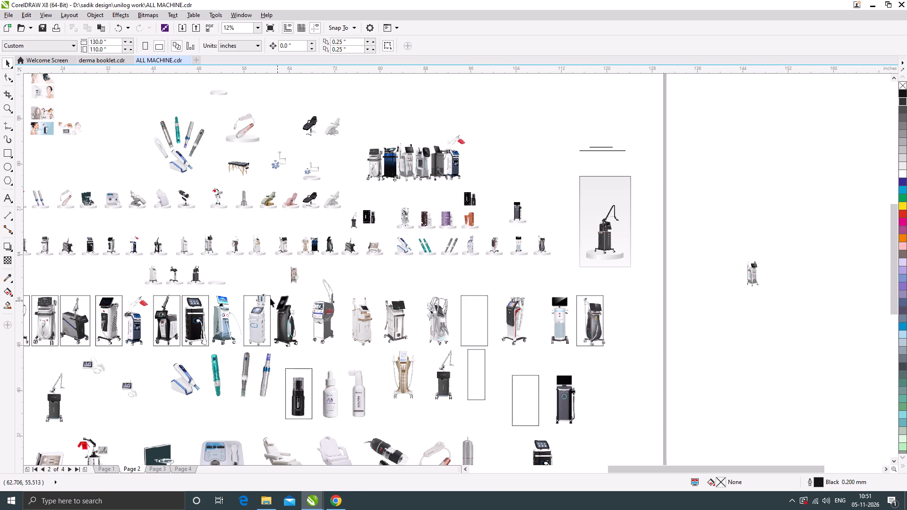
{"action": "scroll", "coordinate": [98, 254], "scroll_direction": "up", "scroll_amount": 2}
{"action": "scroll", "coordinate": [419, 242], "scroll_direction": "down", "scroll_amount": 1}
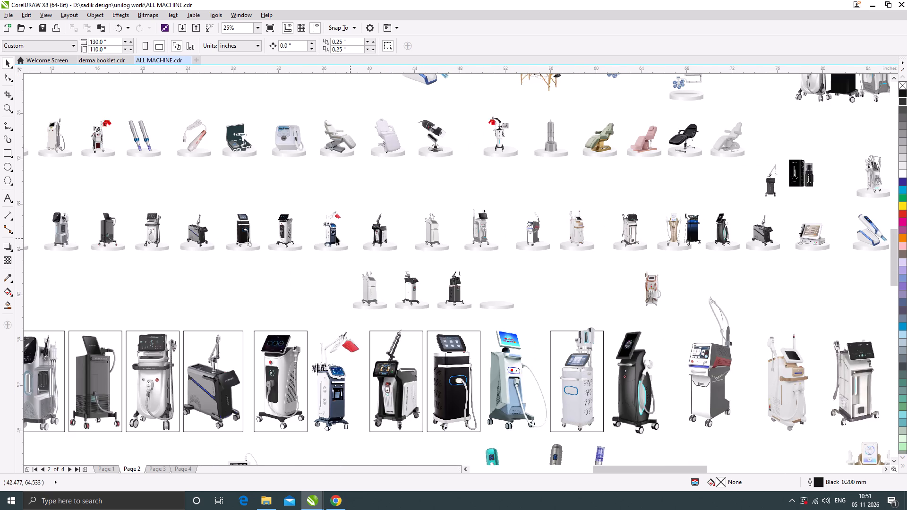
{"action": "scroll", "coordinate": [266, 224], "scroll_direction": "up", "scroll_amount": 2}
{"action": "scroll", "coordinate": [354, 228], "scroll_direction": "down", "scroll_amount": 2}
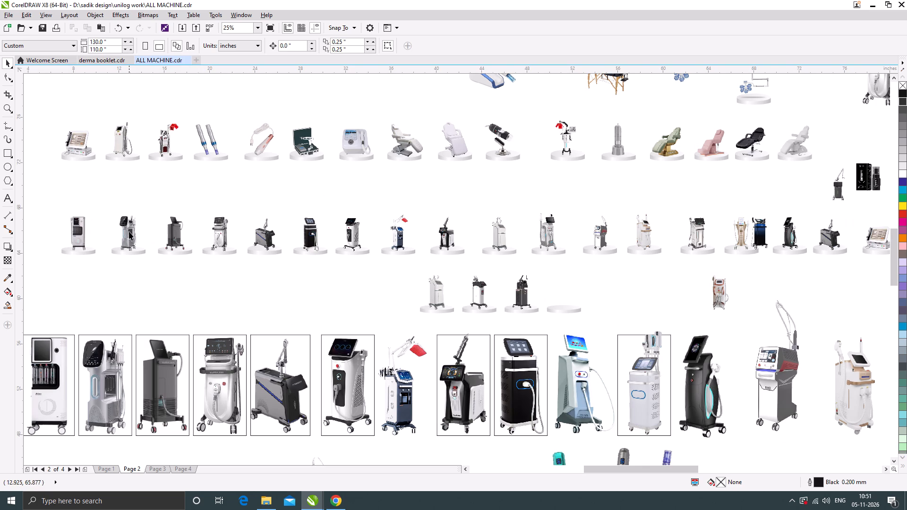
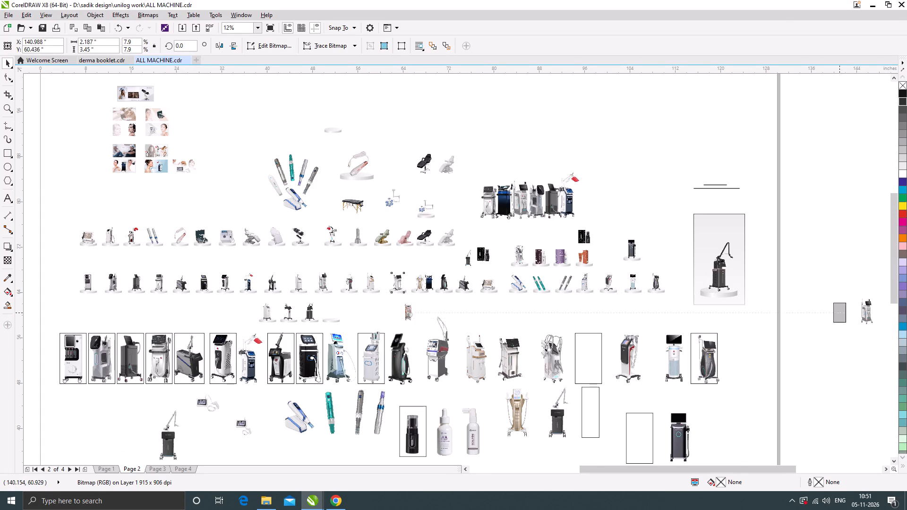
Enlarge the white machine with the black screen beside the page to about 2.86 by 4.51 inches and shift it to about X 141.9 inches.
{"action": "left_click_drag", "start_coordinate": [839, 313], "coordinate": [840, 312]}
{"action": "scroll", "coordinate": [857, 313], "scroll_direction": "up", "scroll_amount": 2}
{"action": "left_click_drag", "start_coordinate": [817, 270], "coordinate": [825, 257]}
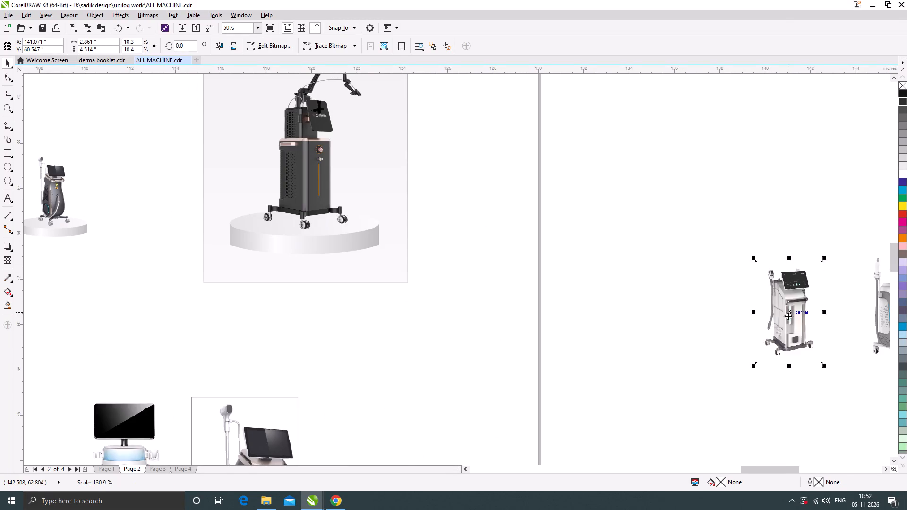
{"action": "left_click_drag", "start_coordinate": [788, 316], "coordinate": [809, 314]}
Examine the rows of machine and product images on page 2 of the drawing.
{"action": "scroll", "coordinate": [580, 284], "scroll_direction": "down", "scroll_amount": 3}
{"action": "scroll", "coordinate": [580, 284], "scroll_direction": "up", "scroll_amount": 1}
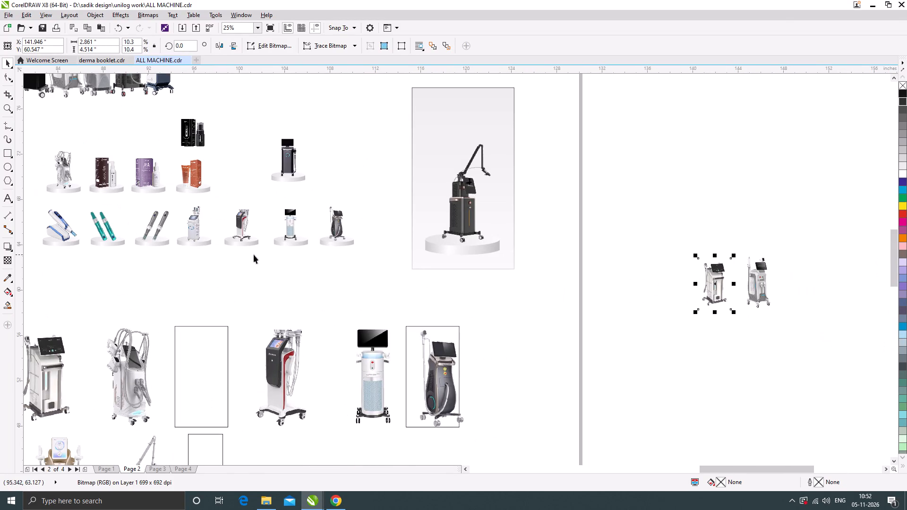
{"action": "scroll", "coordinate": [465, 271], "scroll_direction": "down", "scroll_amount": 1}
{"action": "scroll", "coordinate": [130, 247], "scroll_direction": "up", "scroll_amount": 2}
{"action": "scroll", "coordinate": [522, 245], "scroll_direction": "down", "scroll_amount": 1}
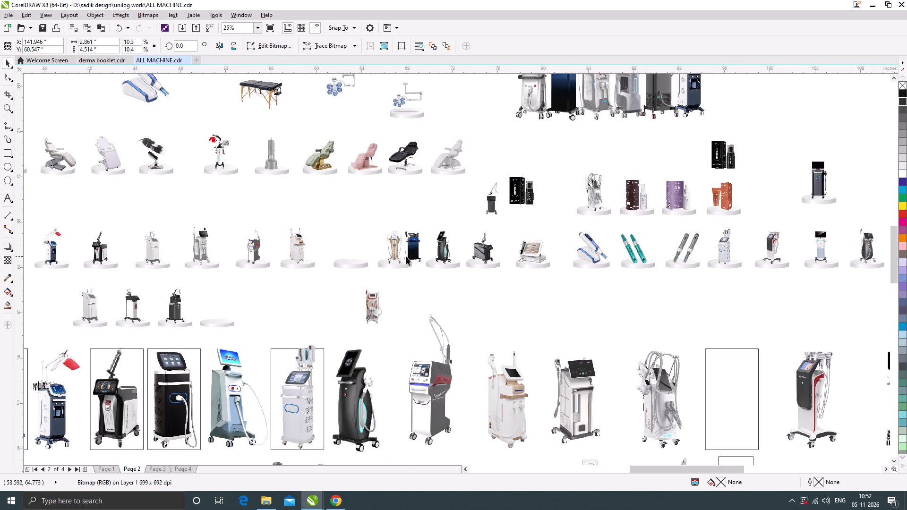
Look through the machine images on page 2 of the ALL MACHINE drawing for machines suited to the booklet.
{"action": "scroll", "coordinate": [440, 256], "scroll_direction": "down", "scroll_amount": 1}
{"action": "scroll", "coordinate": [307, 259], "scroll_direction": "up", "scroll_amount": 2}
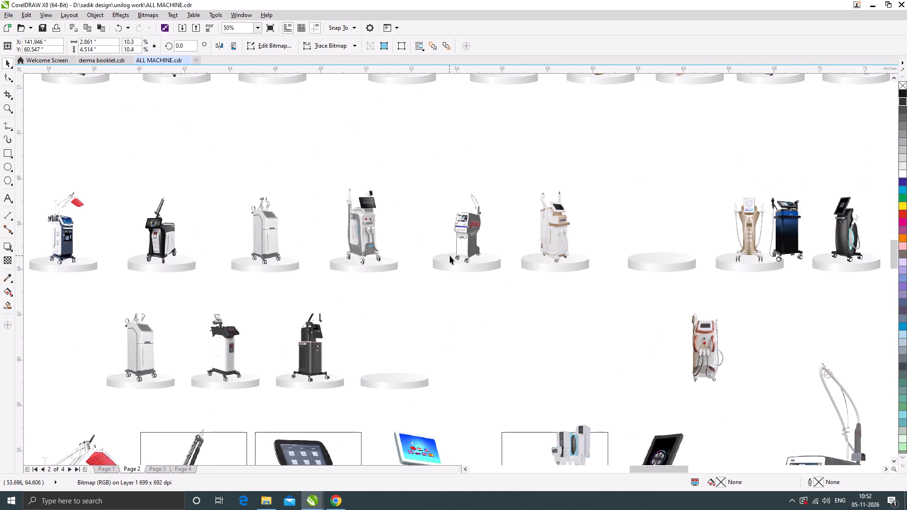
{"action": "scroll", "coordinate": [450, 255], "scroll_direction": "down", "scroll_amount": 1}
{"action": "scroll", "coordinate": [407, 245], "scroll_direction": "up", "scroll_amount": 2}
{"action": "scroll", "coordinate": [499, 251], "scroll_direction": "down", "scroll_amount": 2}
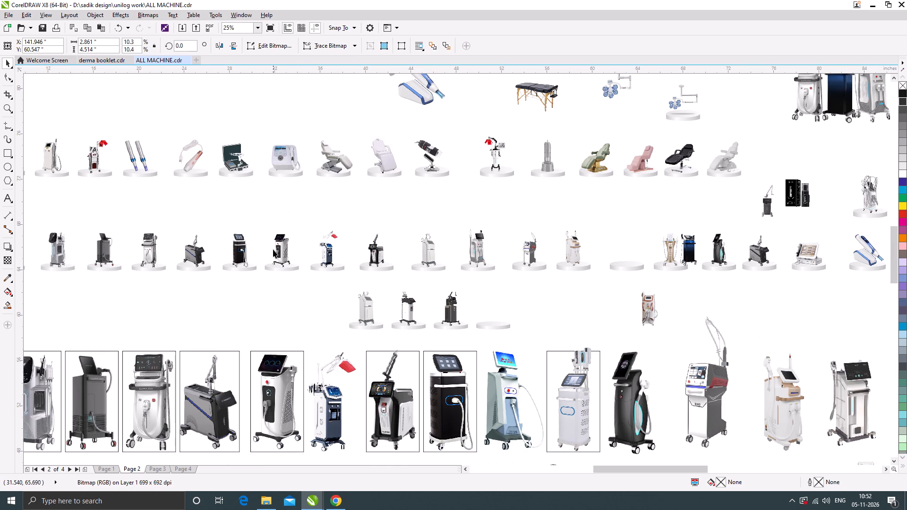
{"action": "scroll", "coordinate": [273, 249], "scroll_direction": "down", "scroll_amount": 1}
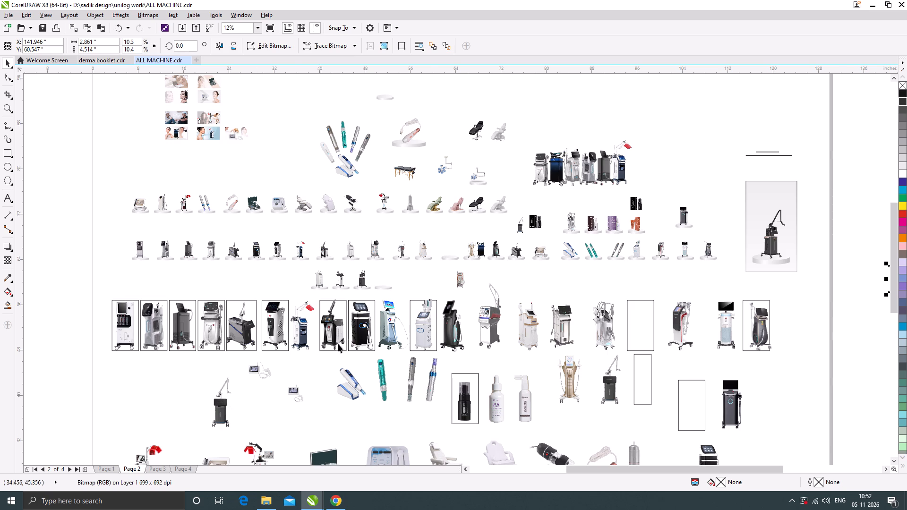
{"action": "scroll", "coordinate": [401, 264], "scroll_direction": "down", "scroll_amount": 1}
{"action": "scroll", "coordinate": [515, 382], "scroll_direction": "up", "scroll_amount": 1}
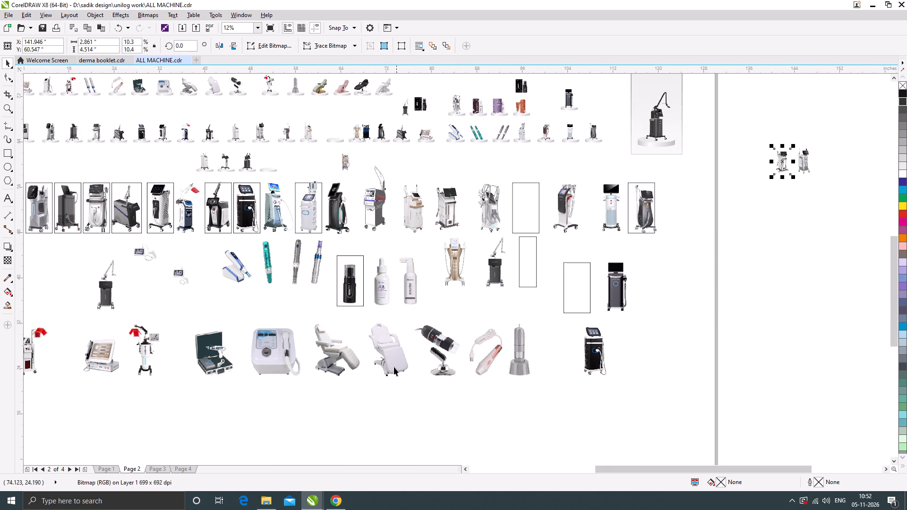
{"action": "scroll", "coordinate": [390, 365], "scroll_direction": "down", "scroll_amount": 1}
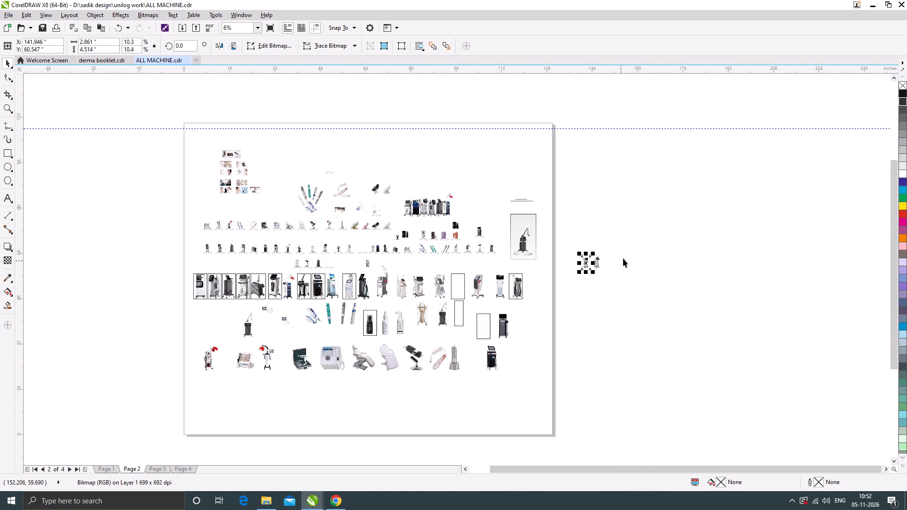
{"action": "scroll", "coordinate": [611, 260], "scroll_direction": "up", "scroll_amount": 1}
{"action": "left_click", "coordinate": [580, 314]}
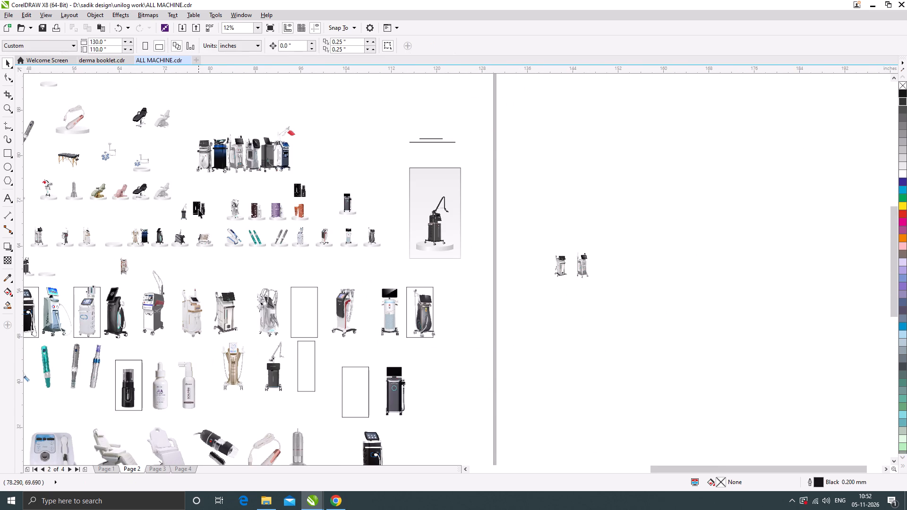
{"action": "scroll", "coordinate": [235, 204], "scroll_direction": "up", "scroll_amount": 1}
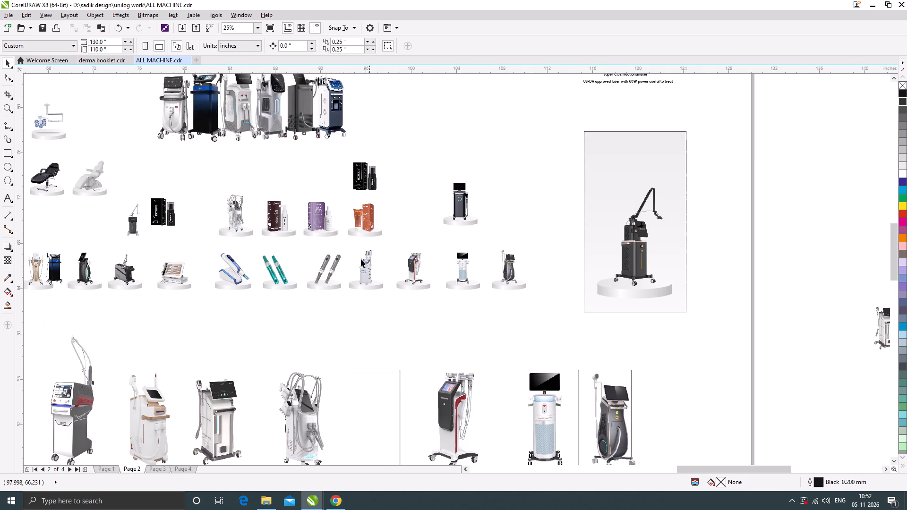
{"action": "scroll", "coordinate": [351, 257], "scroll_direction": "down", "scroll_amount": 1}
Cut the two grey-white machines standing in the empty space beside page 2.
{"action": "left_click_drag", "start_coordinate": [678, 328], "coordinate": [591, 255]}
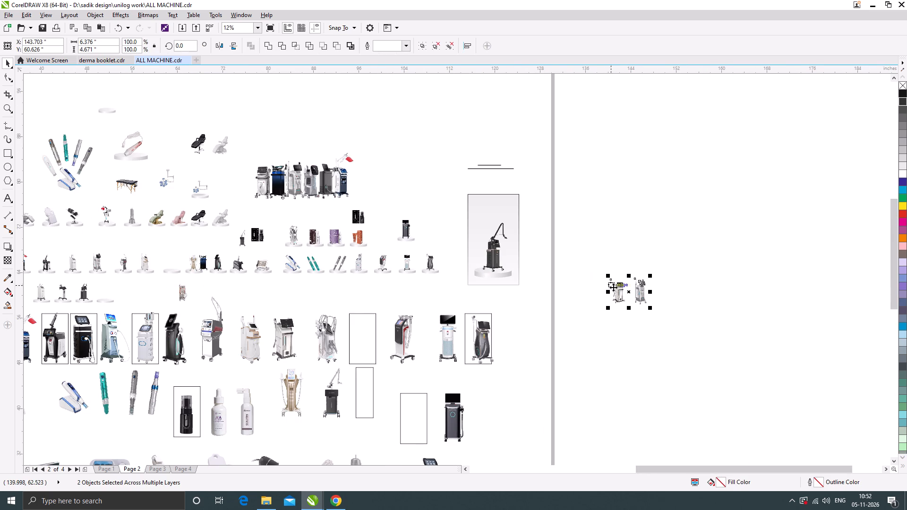
{"action": "key", "text": "ctrl+x"}
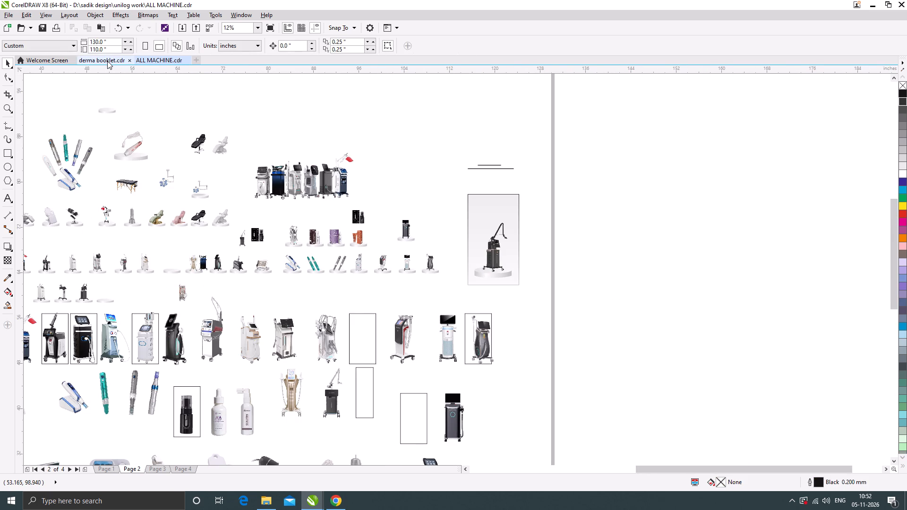
In derma booklet.cdr, delete the three small machine figures and pink bar below the Epiglow Multi Functional Platform text.
{"action": "left_click", "coordinate": [107, 61]}
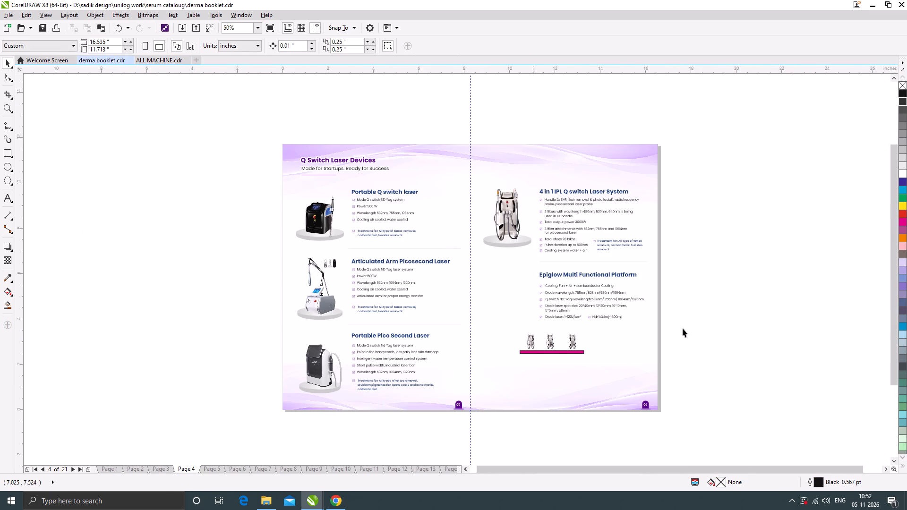
{"action": "left_click_drag", "start_coordinate": [706, 362], "coordinate": [492, 322]}
{"action": "key", "text": "Delete"}
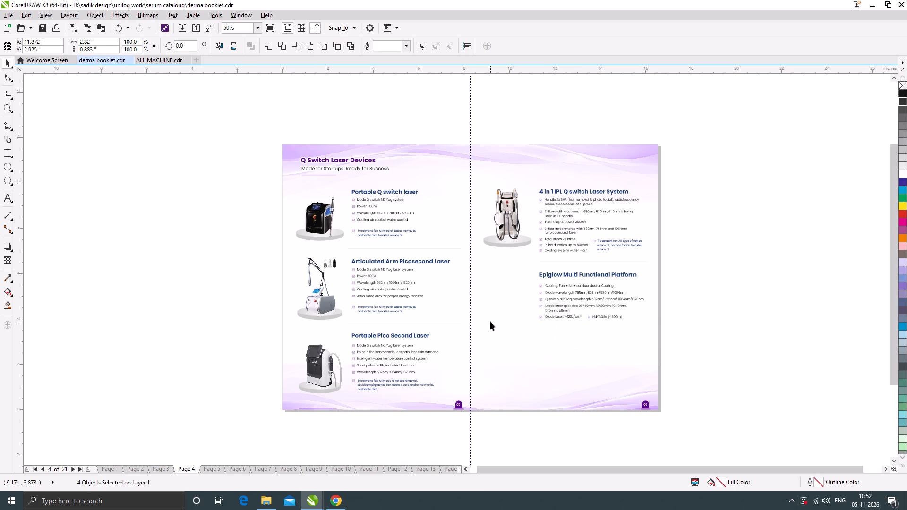
Paste the two machines below the Epiglow Multi Functional Platform text and scale the pair to about 2.99 by 2.19 inches.
{"action": "key", "text": "ctrl+v"}
{"action": "scroll", "coordinate": [297, 204], "scroll_direction": "down", "scroll_amount": 2}
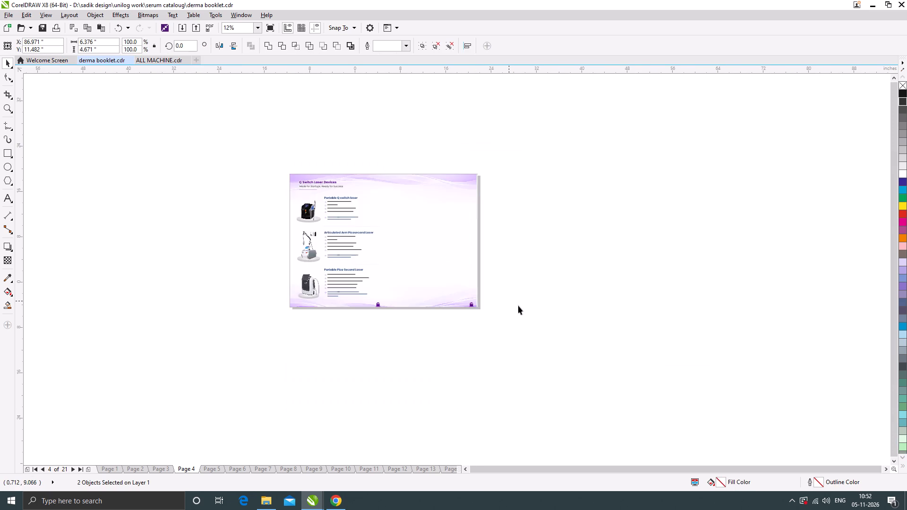
{"action": "left_click_drag", "start_coordinate": [836, 218], "coordinate": [419, 266]}
{"action": "scroll", "coordinate": [439, 268], "scroll_direction": "up", "scroll_amount": 2}
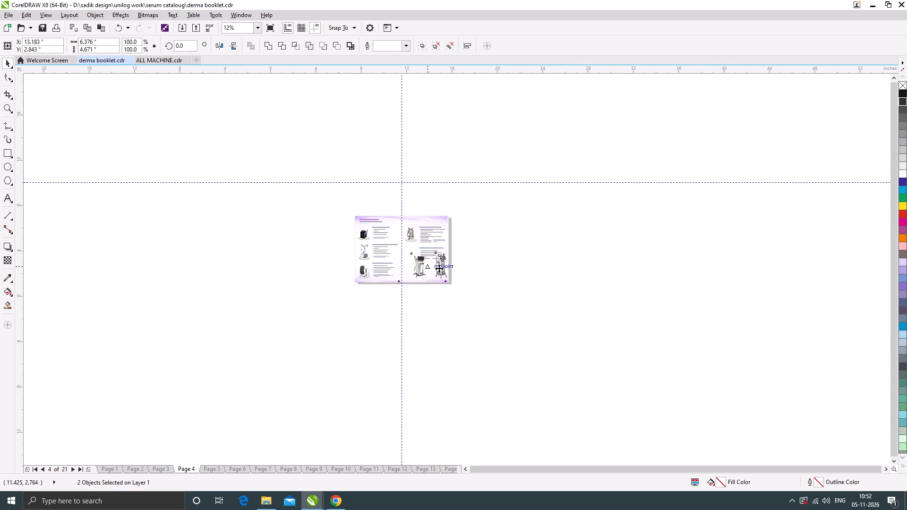
{"action": "scroll", "coordinate": [439, 268], "scroll_direction": "up", "scroll_amount": 1}
{"action": "left_click_drag", "start_coordinate": [512, 139], "coordinate": [405, 229]}
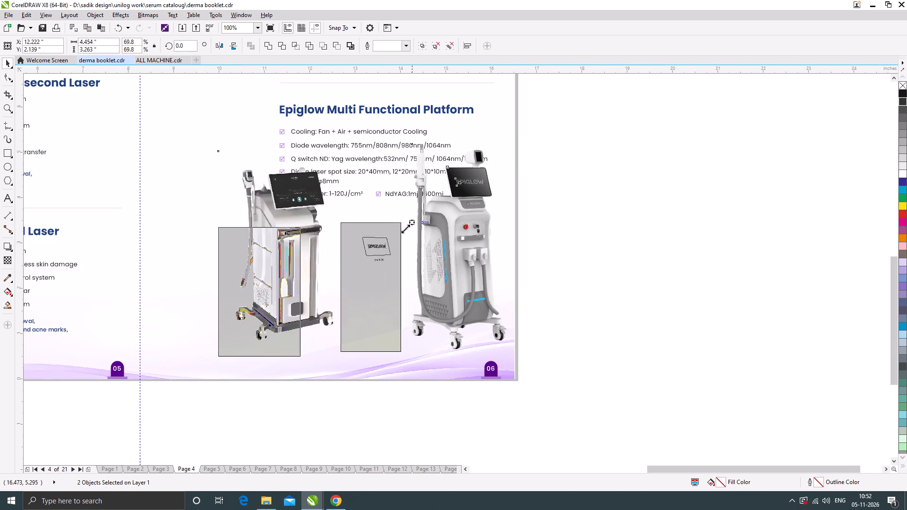
{"action": "left_click_drag", "start_coordinate": [405, 229], "coordinate": [384, 246]}
{"action": "left_click_drag", "start_coordinate": [322, 321], "coordinate": [378, 278]}
{"action": "scroll", "coordinate": [573, 276], "scroll_direction": "down", "scroll_amount": 1}
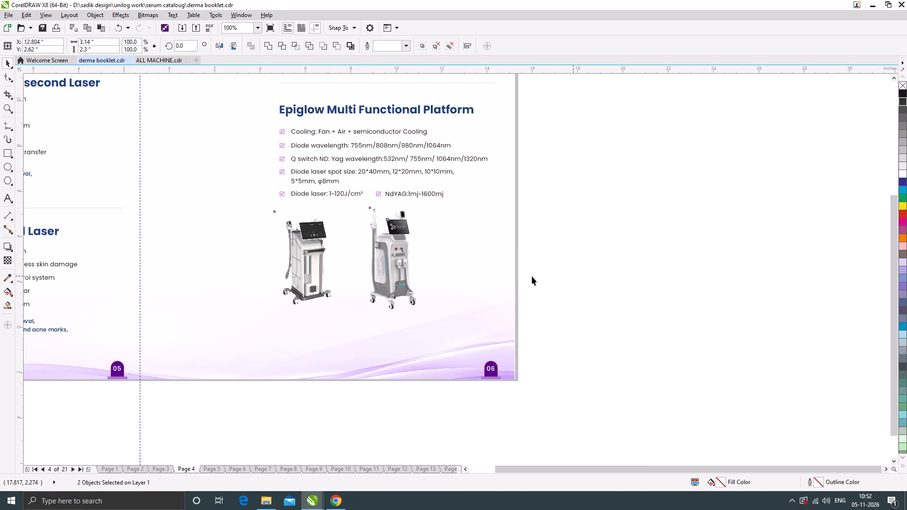
{"action": "scroll", "coordinate": [471, 257], "scroll_direction": "up", "scroll_amount": 1}
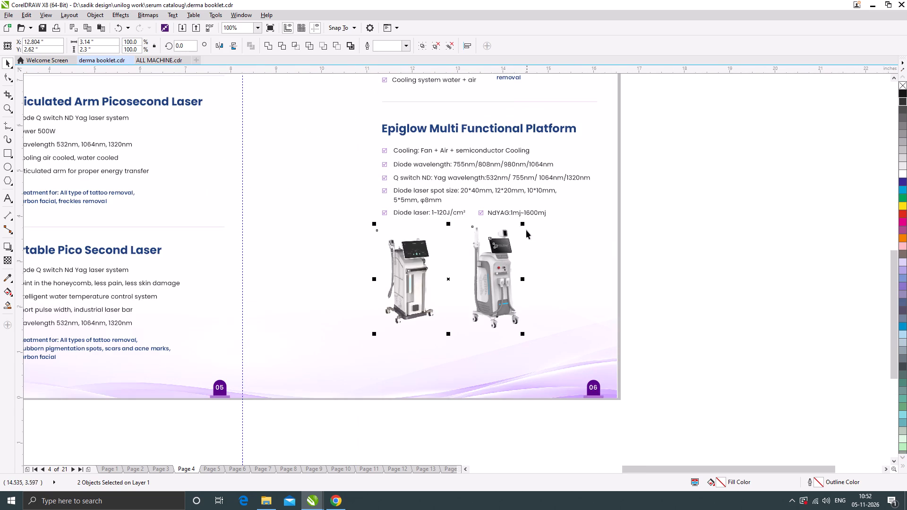
{"action": "left_click_drag", "start_coordinate": [523, 222], "coordinate": [515, 242]}
{"action": "scroll", "coordinate": [441, 241], "scroll_direction": "down", "scroll_amount": 1}
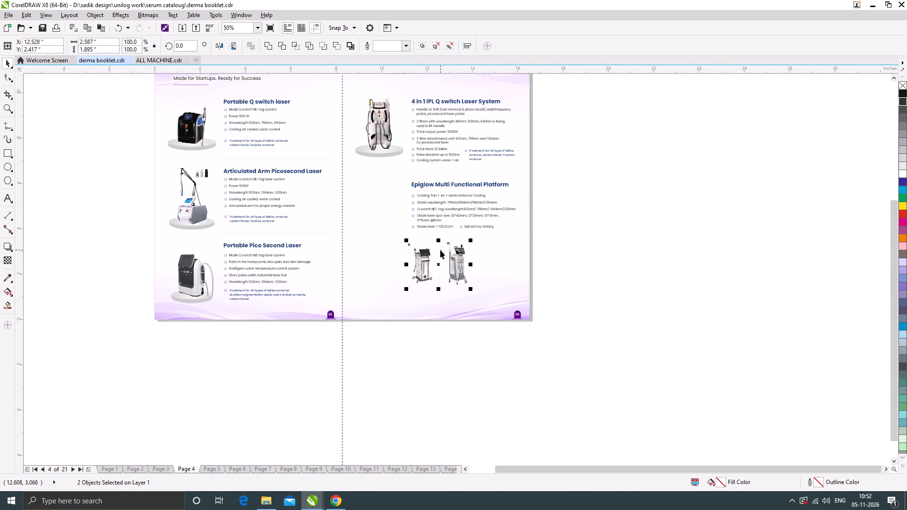
{"action": "scroll", "coordinate": [440, 250], "scroll_direction": "up", "scroll_amount": 1}
{"action": "left_click_drag", "start_coordinate": [499, 233], "coordinate": [508, 226]}
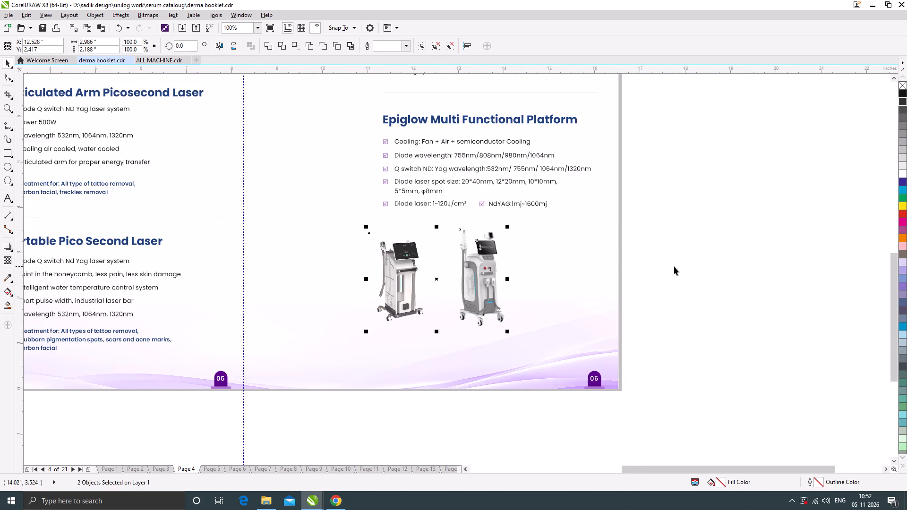
{"action": "left_click", "coordinate": [674, 266]}
Enlarge the machine without the EPIGLOW screen to about 1.43 by 2.26 inches and move it farther from the other one.
{"action": "left_click", "coordinate": [406, 275]}
{"action": "scroll", "coordinate": [405, 287], "scroll_direction": "up", "scroll_amount": 1}
{"action": "left_click_drag", "start_coordinate": [402, 286], "coordinate": [438, 292]}
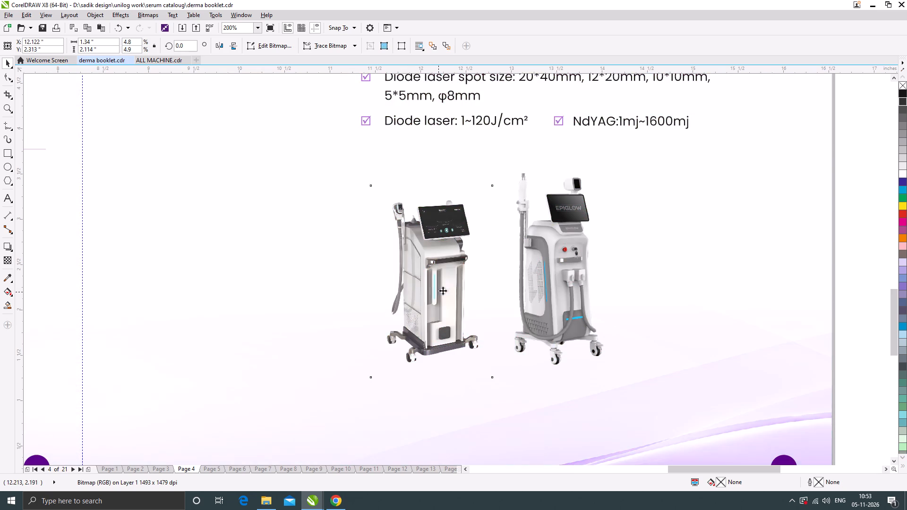
{"action": "left_click_drag", "start_coordinate": [495, 183], "coordinate": [505, 167]}
{"action": "left_click_drag", "start_coordinate": [448, 285], "coordinate": [419, 285]}
{"action": "scroll", "coordinate": [417, 270], "scroll_direction": "down", "scroll_amount": 2}
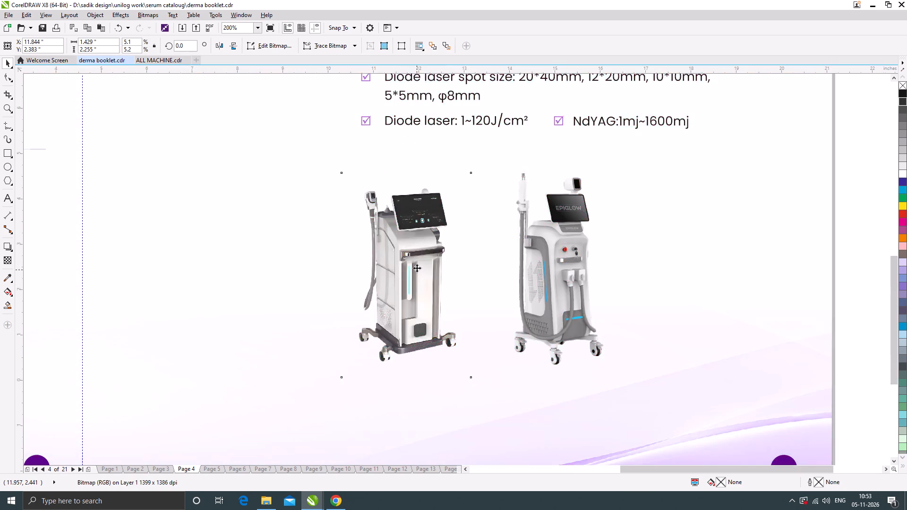
{"action": "left_click", "coordinate": [672, 272]}
Copy the round pedestal under the 4 in 1 IPL Q switch machine to about X 10.29, Y 2.18 inches.
{"action": "left_click", "coordinate": [388, 159]}
{"action": "left_click_drag", "start_coordinate": [377, 160], "coordinate": [376, 162]}
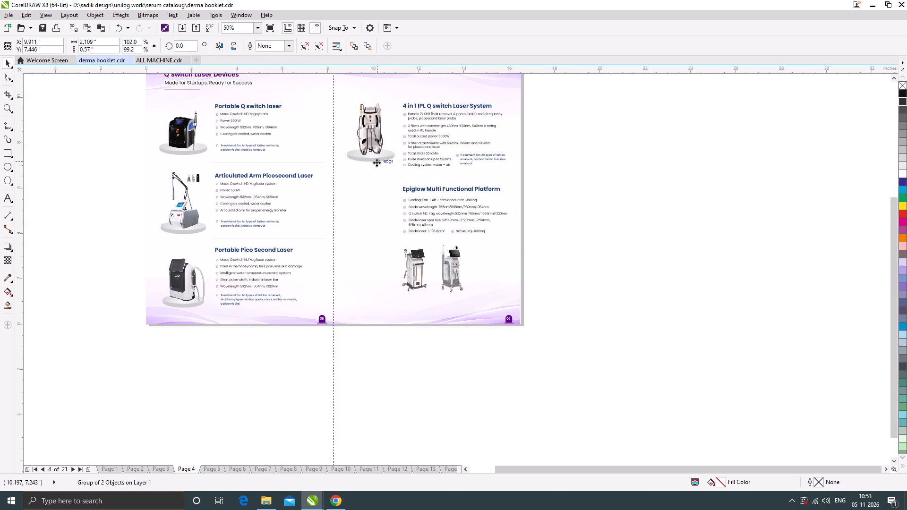
{"action": "left_click_drag", "start_coordinate": [376, 162], "coordinate": [367, 289]}
{"action": "right_click", "coordinate": [367, 289], "text": "shift"}
{"action": "scroll", "coordinate": [375, 287], "scroll_direction": "up", "scroll_amount": 1}
{"action": "left_click_drag", "start_coordinate": [373, 276], "coordinate": [380, 271]}
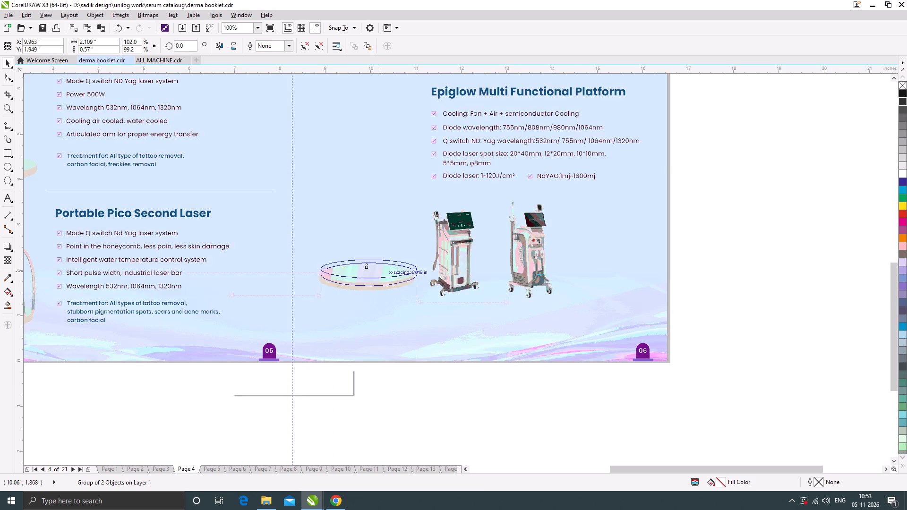
{"action": "left_click_drag", "start_coordinate": [380, 271], "coordinate": [388, 262]}
Move the two machines together off the page, beside page 06, to clear the space below the Epiglow text.
{"action": "left_click_drag", "start_coordinate": [714, 308], "coordinate": [394, 192]}
{"action": "scroll", "coordinate": [458, 234], "scroll_direction": "down", "scroll_amount": 1}
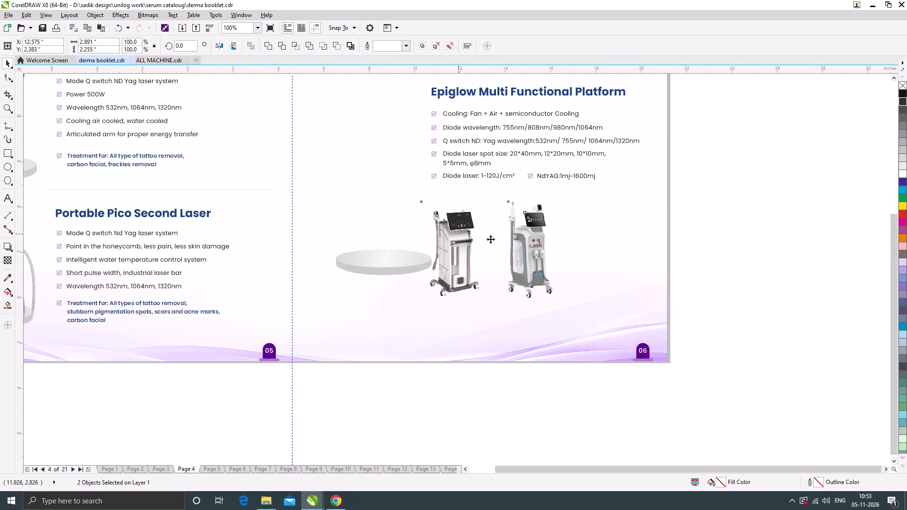
{"action": "left_click_drag", "start_coordinate": [496, 242], "coordinate": [631, 236]}
Duplicate the copied pedestal twice at about 2.37-inch spacing to form a row of three.
{"action": "scroll", "coordinate": [423, 238], "scroll_direction": "up", "scroll_amount": 1}
{"action": "left_click", "coordinate": [416, 255]}
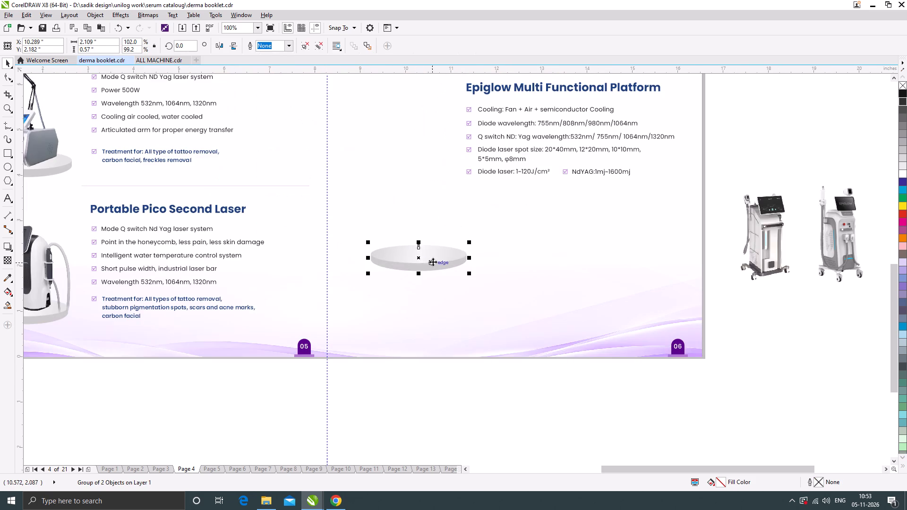
{"action": "left_click_drag", "start_coordinate": [436, 259], "coordinate": [543, 252]}
{"action": "right_click", "coordinate": [543, 252], "text": "shift"}
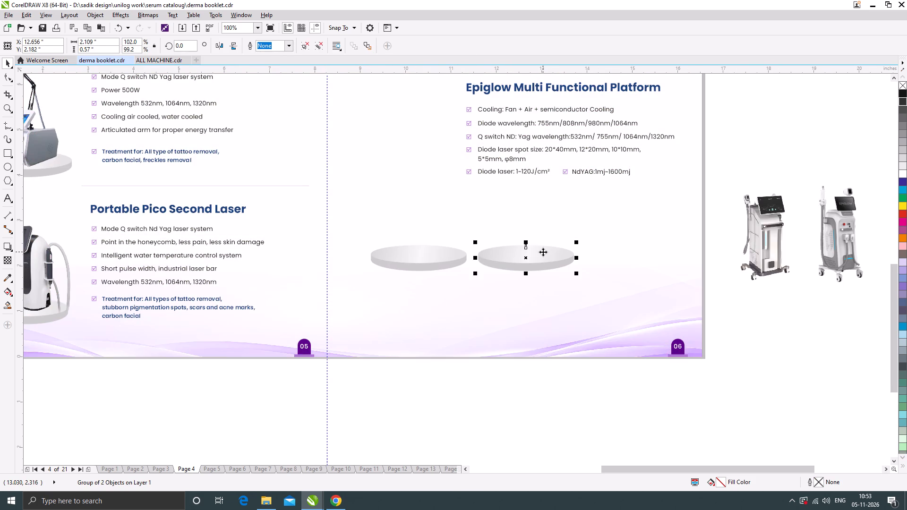
{"action": "key", "text": "ctrl+r"}
Narrow the row of three pedestals to about 6.35 inches overall and position it at about X 12.61, Y 1.8 inches.
{"action": "scroll", "coordinate": [472, 249], "scroll_direction": "down", "scroll_amount": 1}
{"action": "left_click_drag", "start_coordinate": [599, 274], "coordinate": [411, 233]}
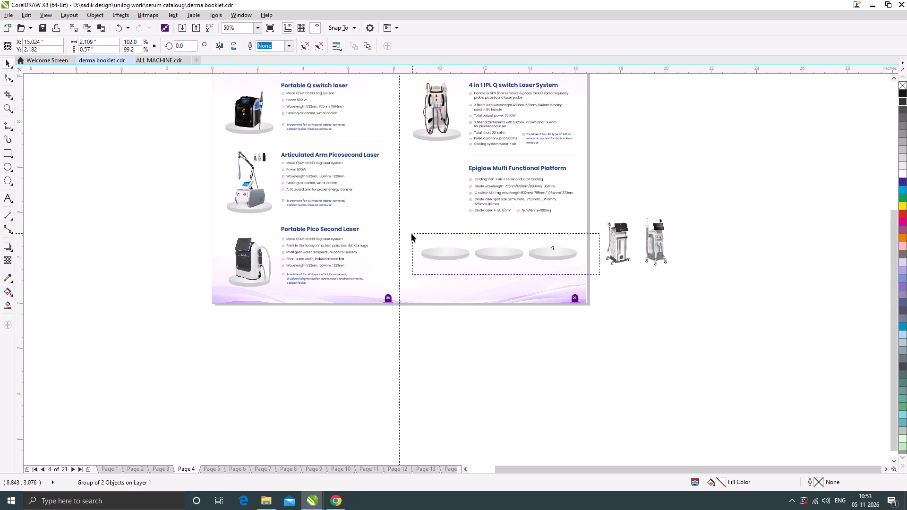
{"action": "left_click_drag", "start_coordinate": [411, 233], "coordinate": [410, 233]}
{"action": "scroll", "coordinate": [574, 252], "scroll_direction": "up", "scroll_amount": 1}
{"action": "left_click_drag", "start_coordinate": [585, 256], "coordinate": [567, 264]}
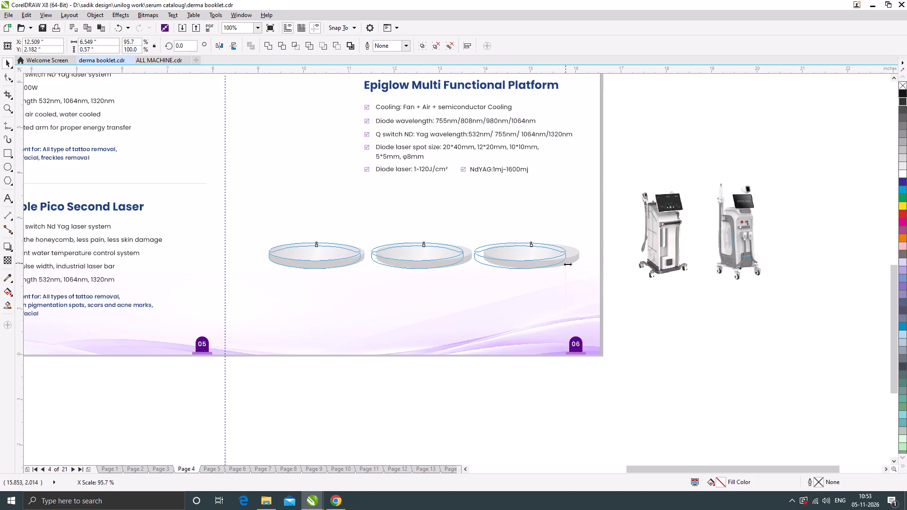
{"action": "left_click_drag", "start_coordinate": [567, 264], "coordinate": [563, 266]}
{"action": "left_click_drag", "start_coordinate": [520, 257], "coordinate": [525, 257]}
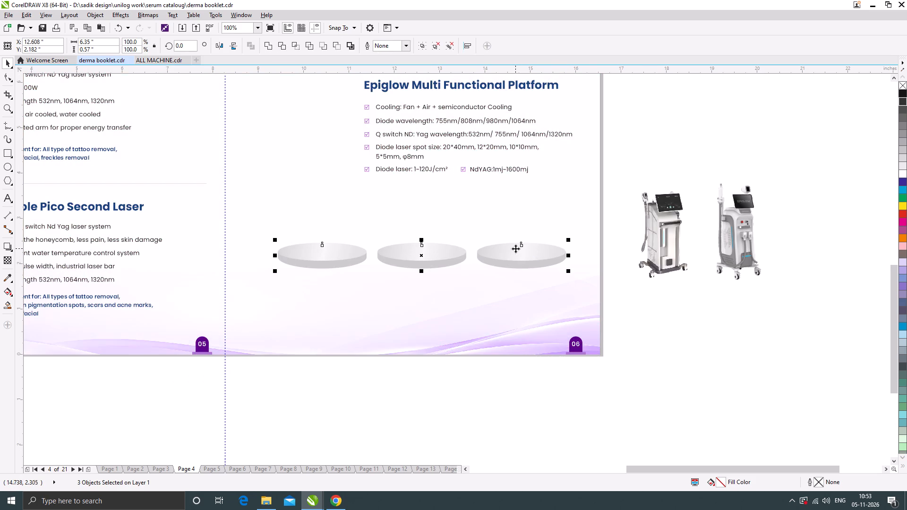
{"action": "left_click_drag", "start_coordinate": [515, 248], "coordinate": [510, 269], "text": "shift"}
{"action": "left_click_drag", "start_coordinate": [611, 285], "coordinate": [389, 249]}
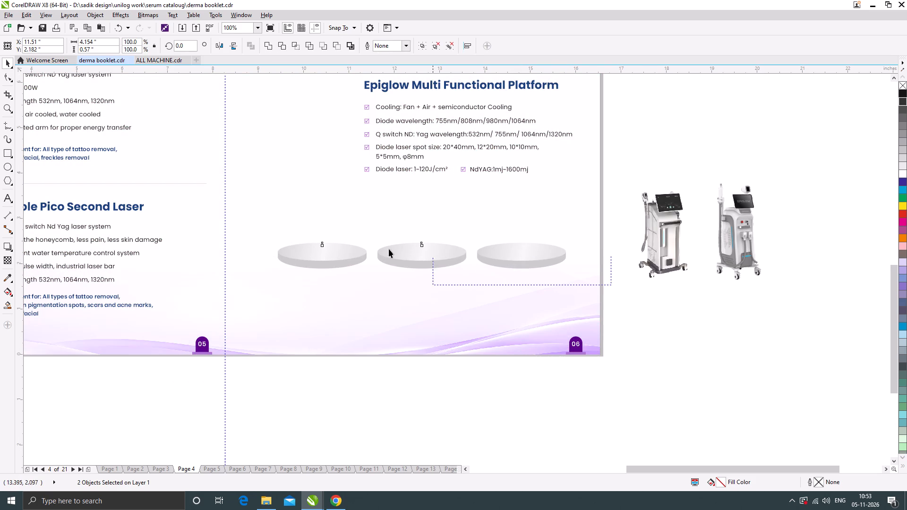
{"action": "left_click_drag", "start_coordinate": [389, 249], "coordinate": [252, 219]}
{"action": "left_click_drag", "start_coordinate": [539, 261], "coordinate": [537, 280]}
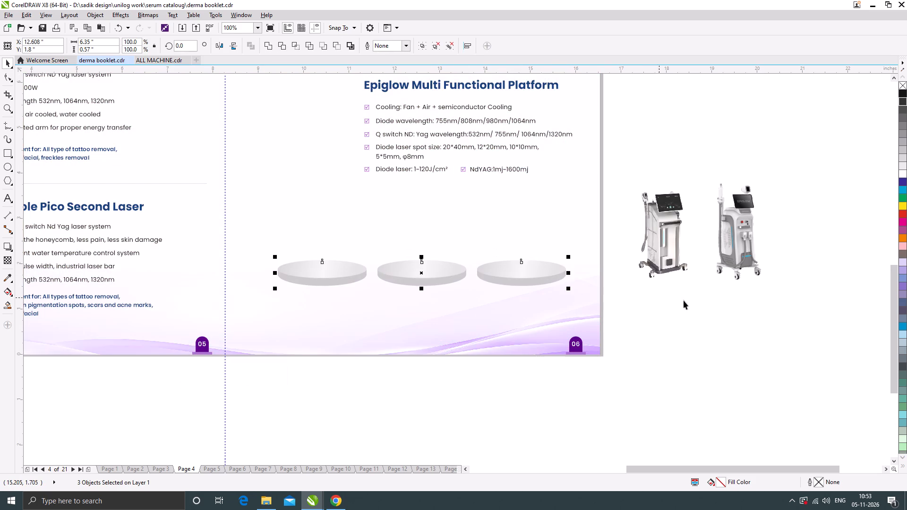
{"action": "left_click", "coordinate": [695, 303]}
Place the machine without the EPIGLOW screen in front of the first pedestal, scaled to about 1.26 by 1.99 inches.
{"action": "left_click_drag", "start_coordinate": [664, 248], "coordinate": [325, 235]}
{"action": "scroll", "coordinate": [327, 242], "scroll_direction": "up", "scroll_amount": 1}
{"action": "key", "text": "ctrl+x"}
{"action": "key", "text": "ctrl+v"}
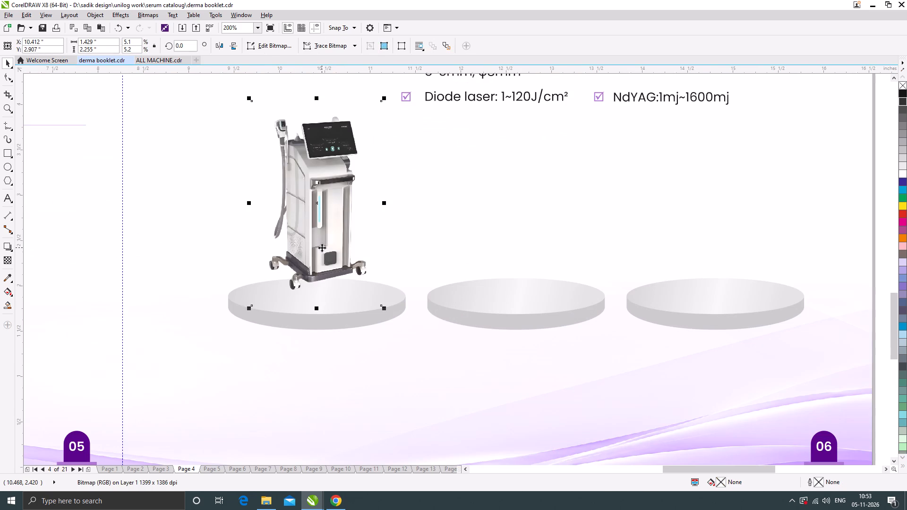
{"action": "left_click_drag", "start_coordinate": [322, 247], "coordinate": [322, 267]}
{"action": "left_click_drag", "start_coordinate": [388, 121], "coordinate": [382, 129], "text": "shift"}
{"action": "scroll", "coordinate": [317, 279], "scroll_direction": "up", "scroll_amount": 1}
{"action": "left_click_drag", "start_coordinate": [324, 272], "coordinate": [323, 282]}
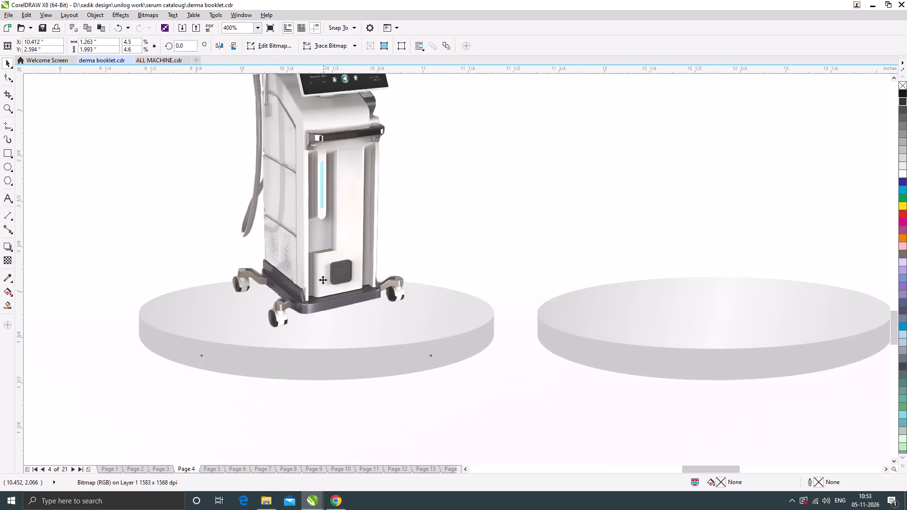
Place the EPIGLOW-screen machine in front of the middle pedestal and scale it to about 0.9 by 1.93 inches.
{"action": "scroll", "coordinate": [314, 270], "scroll_direction": "down", "scroll_amount": 3}
{"action": "left_click_drag", "start_coordinate": [527, 259], "coordinate": [430, 265]}
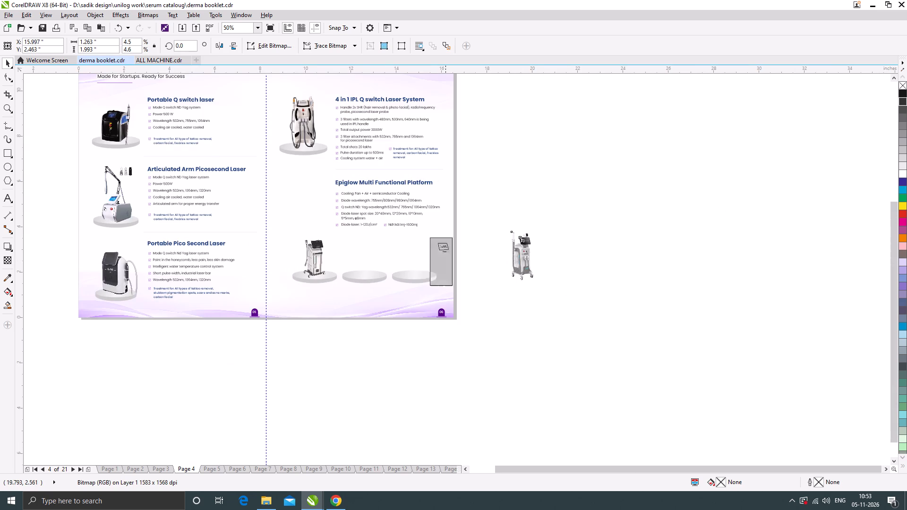
{"action": "left_click_drag", "start_coordinate": [430, 265], "coordinate": [371, 261]}
{"action": "scroll", "coordinate": [351, 267], "scroll_direction": "up", "scroll_amount": 2}
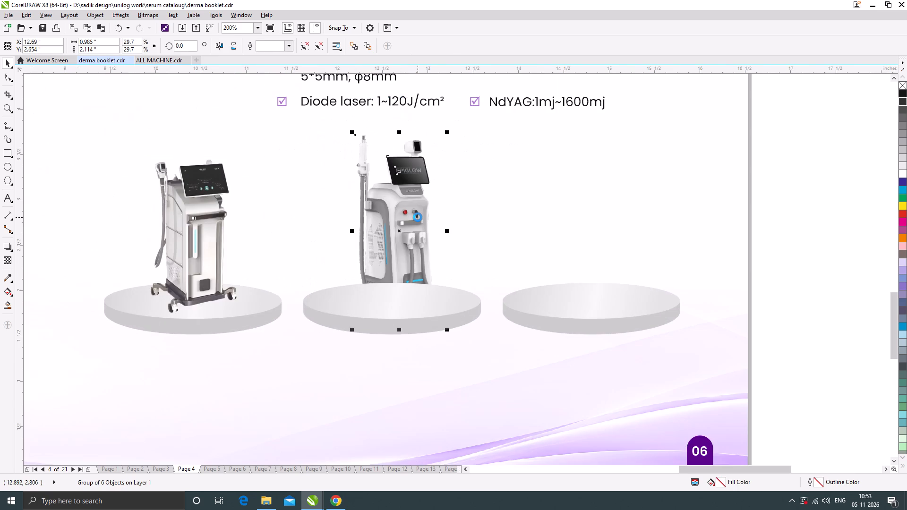
{"action": "key", "text": "ctrl+x"}
{"action": "key", "text": "ctrl+v"}
{"action": "left_click_drag", "start_coordinate": [448, 133], "coordinate": [447, 149]}
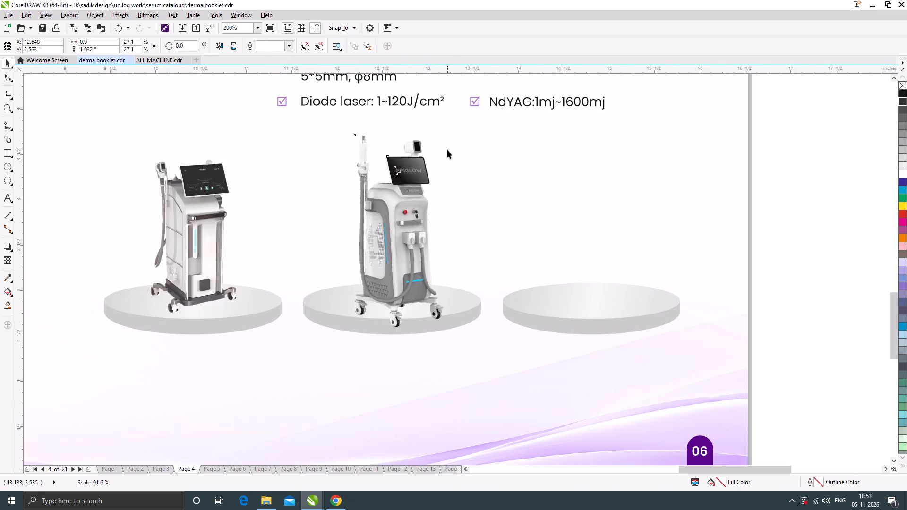
Move the EPIGLOW-screen machine up slightly so its wheels rest on the top surface of the middle pedestal.
{"action": "left_click_drag", "start_coordinate": [403, 271], "coordinate": [404, 261]}
{"action": "scroll", "coordinate": [396, 306], "scroll_direction": "up", "scroll_amount": 1}
{"action": "left_click_drag", "start_coordinate": [402, 272], "coordinate": [402, 258]}
{"action": "scroll", "coordinate": [427, 272], "scroll_direction": "down", "scroll_amount": 2}
Narrow each of the three pedestals about its own centre to about 1.62 inches wide, keeping the height.
{"action": "left_click", "coordinate": [343, 289]}
{"action": "scroll", "coordinate": [350, 280], "scroll_direction": "up", "scroll_amount": 1}
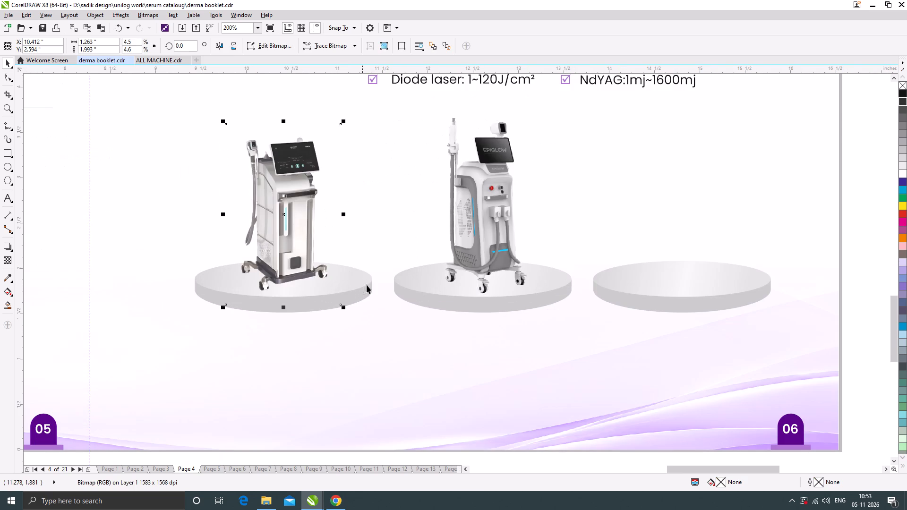
{"action": "left_click", "coordinate": [367, 285]}
{"action": "left_click_drag", "start_coordinate": [377, 285], "coordinate": [361, 285]}
{"action": "left_click", "coordinate": [471, 298]}
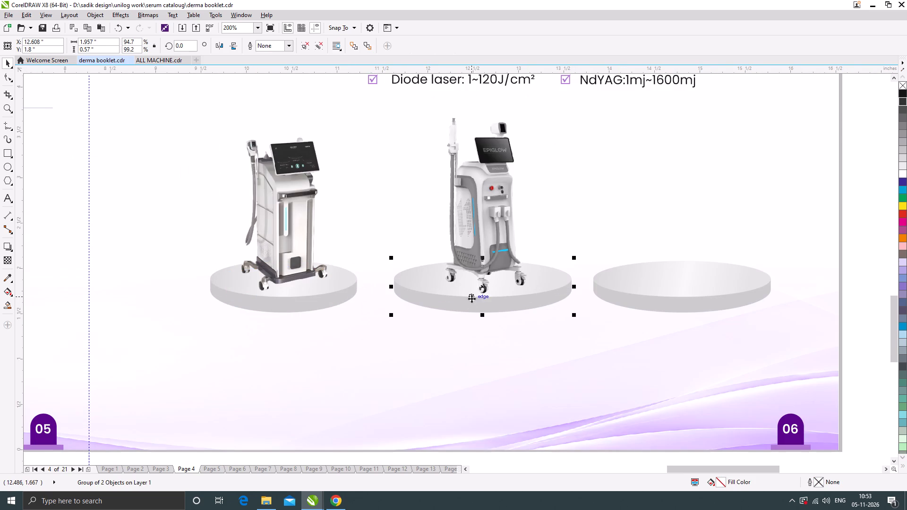
{"action": "key", "text": "ctrl+r"}
{"action": "left_click", "coordinate": [661, 291], "text": "ctrl"}
{"action": "key", "text": "ctrl+r"}
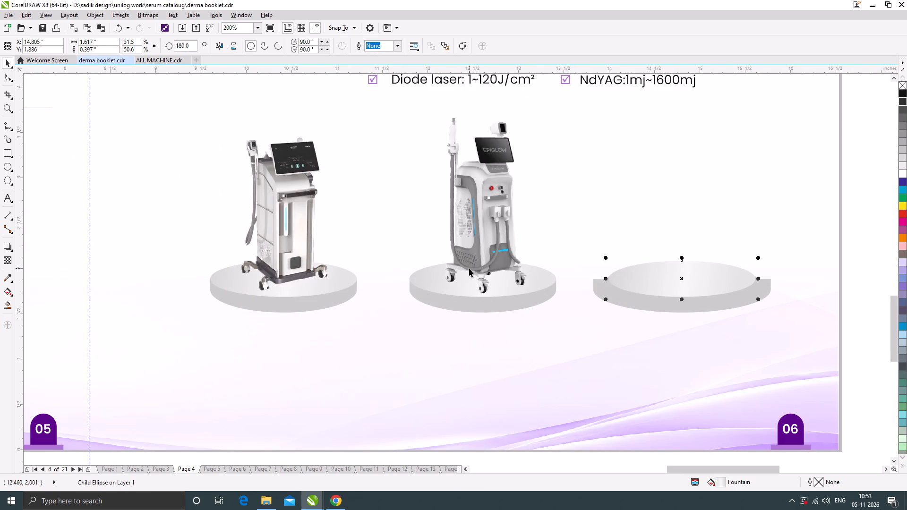
{"action": "key", "text": "ctrl+z"}
{"action": "scroll", "coordinate": [370, 270], "scroll_direction": "down", "scroll_amount": 1}
{"action": "left_click_drag", "start_coordinate": [663, 307], "coordinate": [472, 248]}
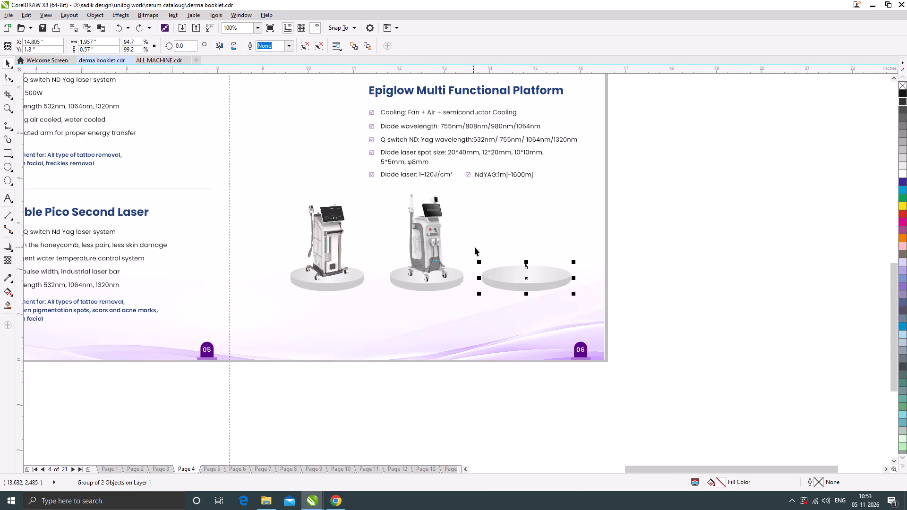
{"action": "key", "text": "ctrl+r"}
{"action": "left_click", "coordinate": [669, 278]}
{"action": "scroll", "coordinate": [395, 263], "scroll_direction": "down", "scroll_amount": 1}
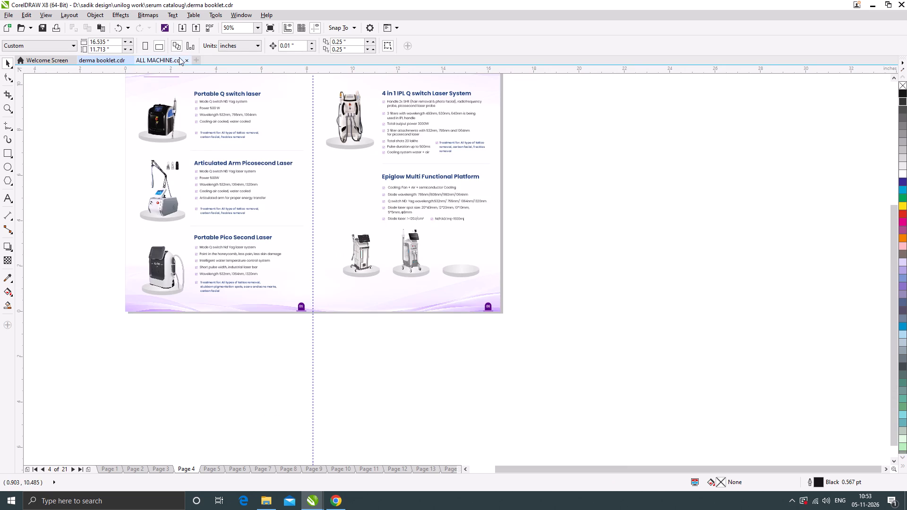
Close the ALL MACHINE drawing.
{"action": "left_click", "coordinate": [187, 60]}
{"action": "left_click", "coordinate": [451, 272]}
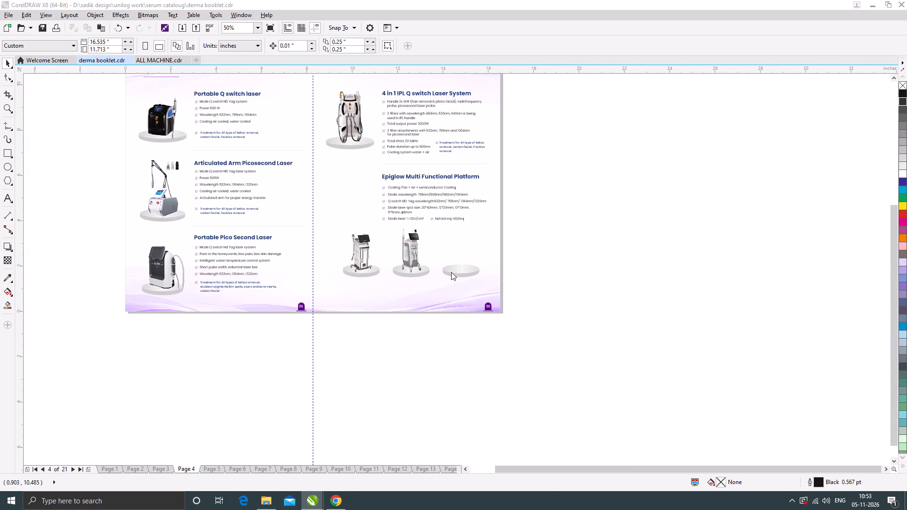
Browse for a drawing to open in the stendy banner folder, select 6 x 3. 2026 and examine its page preview for Epiglow machine designs.
{"action": "left_click", "coordinate": [21, 28]}
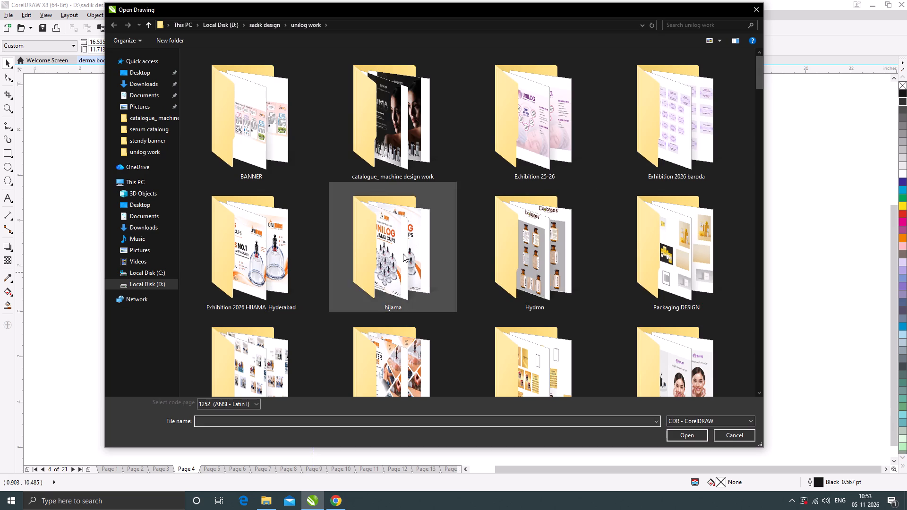
{"action": "left_click", "coordinate": [403, 254]}
{"action": "key", "text": "s"}
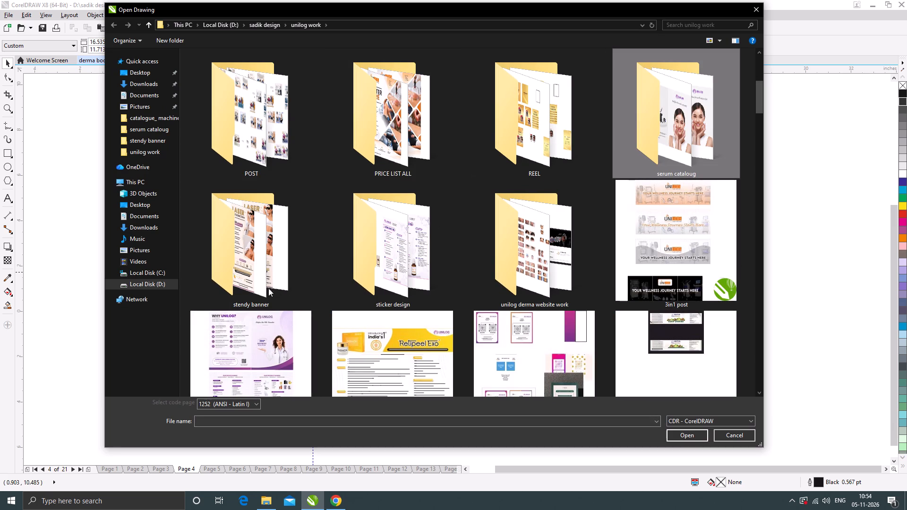
{"action": "double_click", "coordinate": [260, 253]}
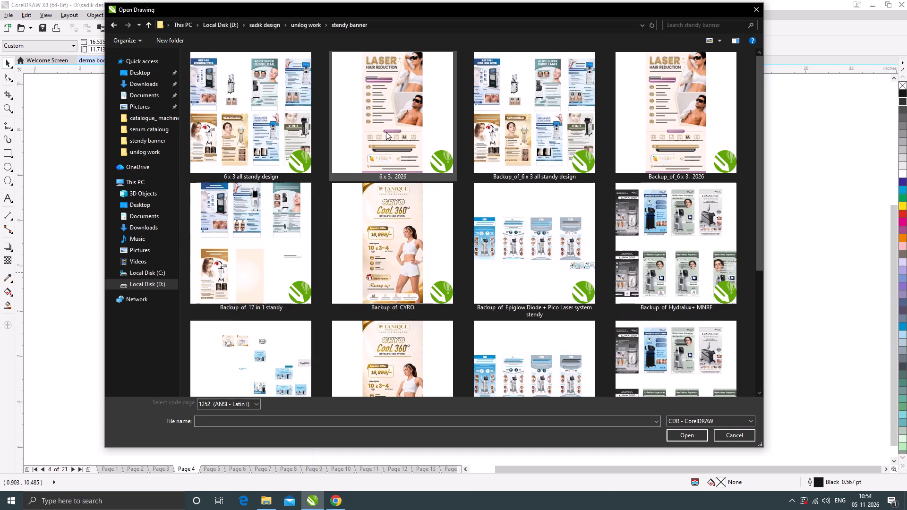
{"action": "left_click", "coordinate": [397, 143]}
{"action": "left_click", "coordinate": [736, 39]}
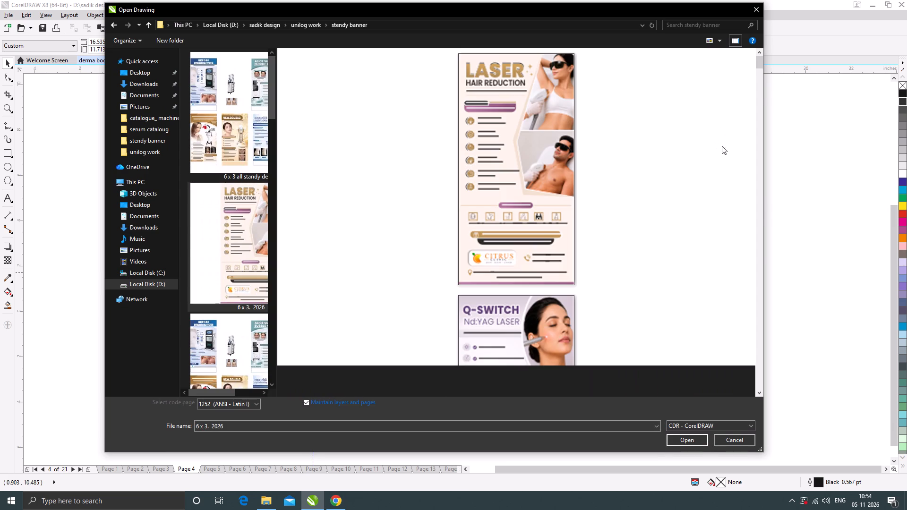
{"action": "left_click_drag", "start_coordinate": [762, 66], "coordinate": [761, 92]}
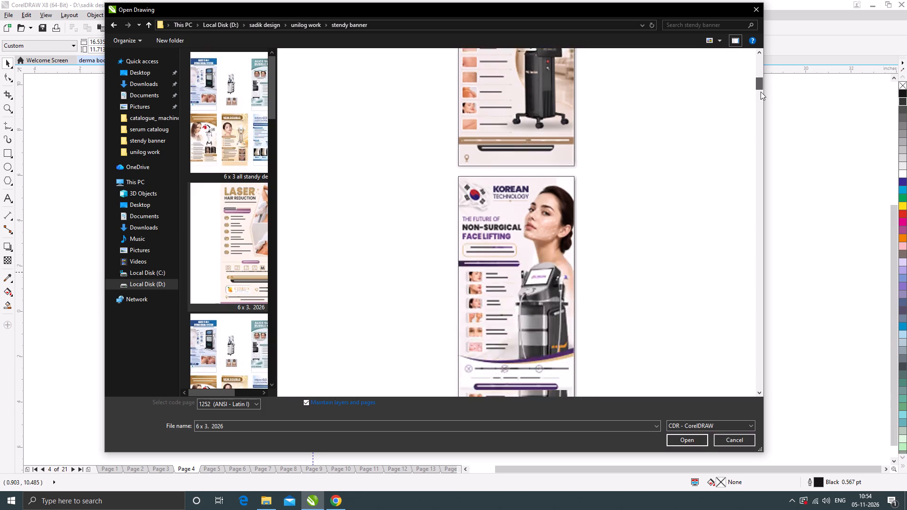
{"action": "left_click_drag", "start_coordinate": [761, 92], "coordinate": [761, 131]}
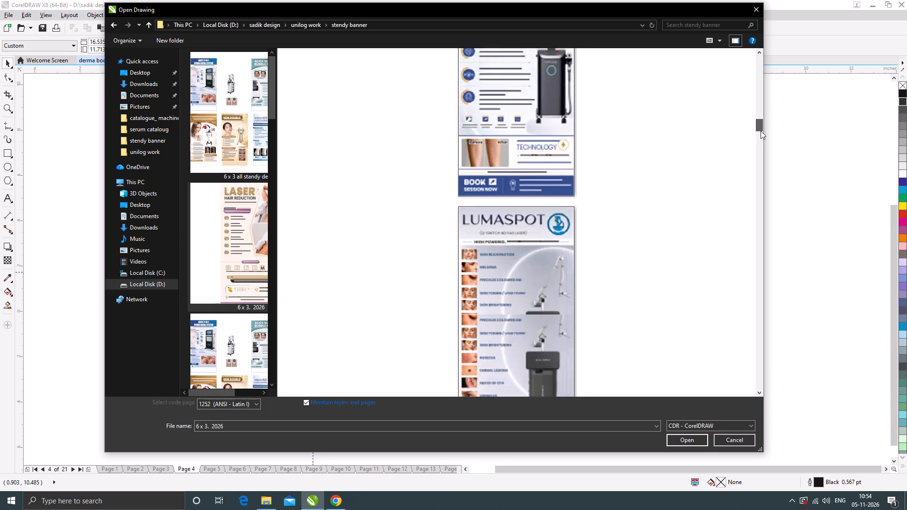
{"action": "left_click_drag", "start_coordinate": [761, 131], "coordinate": [763, 169]}
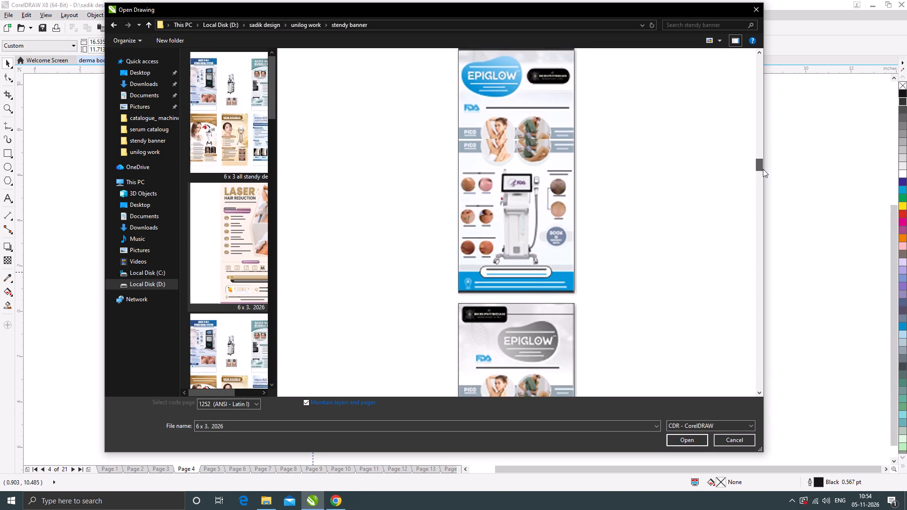
{"action": "left_click_drag", "start_coordinate": [763, 169], "coordinate": [762, 185]}
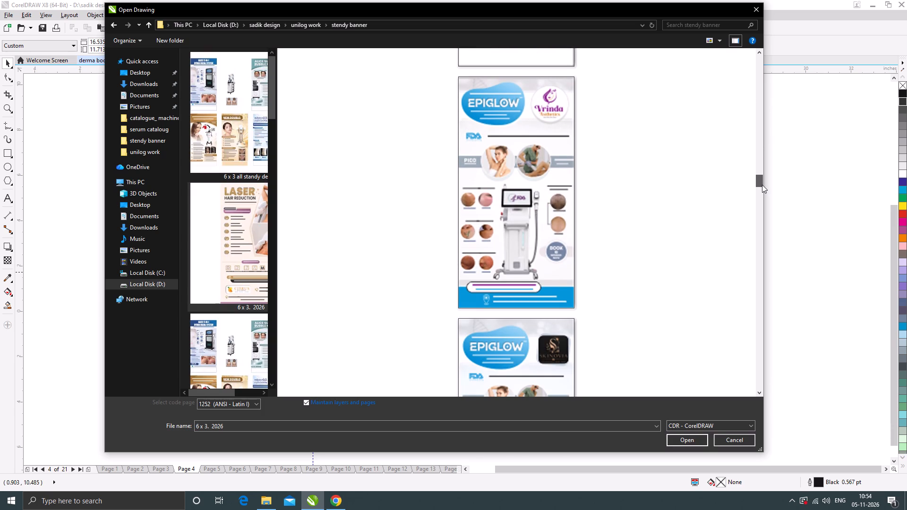
{"action": "left_click_drag", "start_coordinate": [762, 185], "coordinate": [762, 188]}
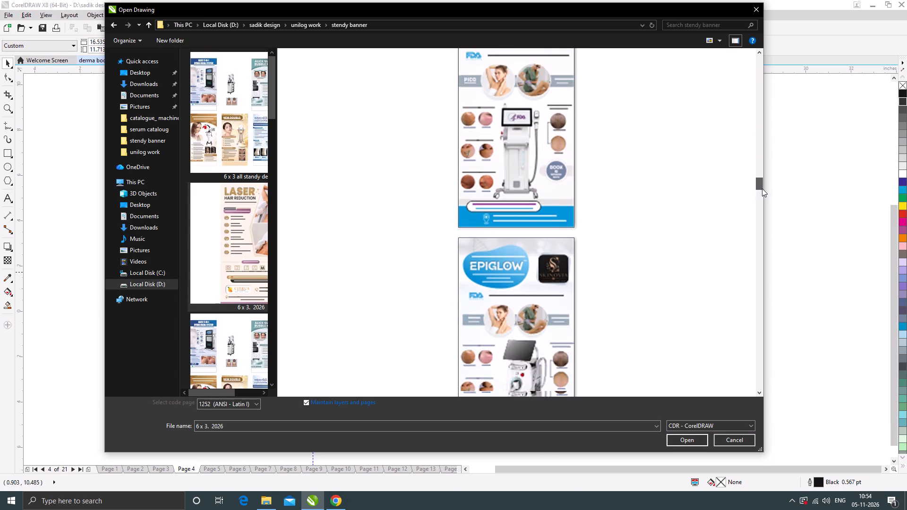
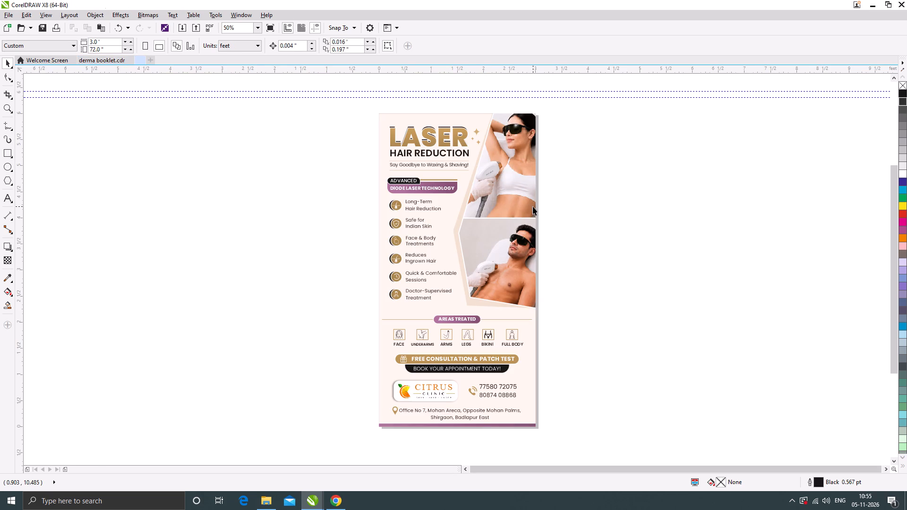
Page through the 6 x 3. 2026 banner drawing from its start to page 14, looking for Epiglow machine images.
{"action": "key", "text": "Page_Down"}
{"action": "key", "text": "Page_Down"}
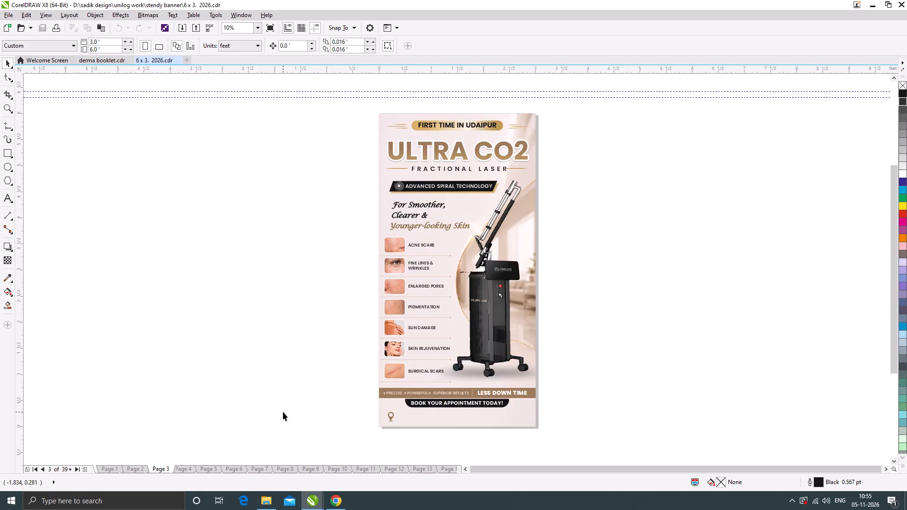
{"action": "key", "text": "Page_Down"}
{"action": "key", "text": "Page_Down"}
{"action": "key", "text": "Page_Down"}
{"action": "key", "text": "Page_Down"}
{"action": "key", "text": "Page_Down"}
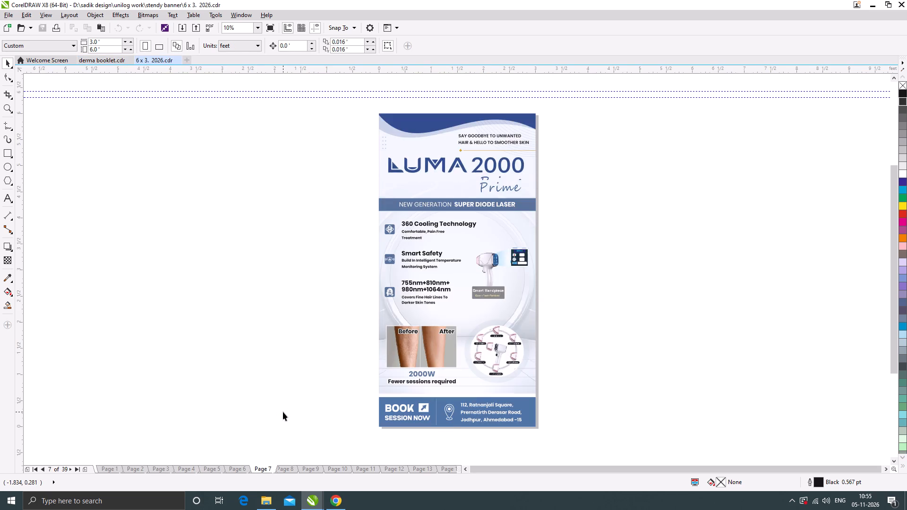
{"action": "key", "text": "Page_Down"}
{"action": "key", "text": "Page_Down"}
{"action": "key", "text": "Page_Down"}
{"action": "key", "text": "Page_Down"}
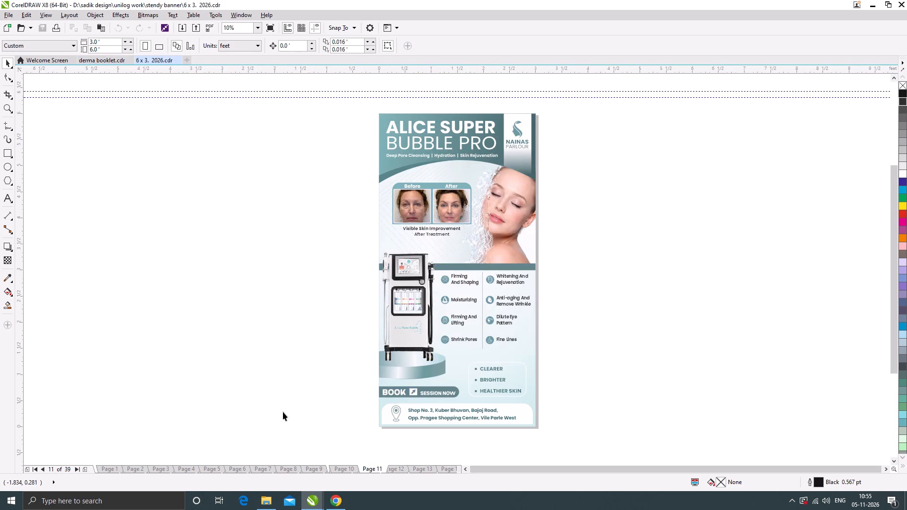
{"action": "key", "text": "Page_Down"}
{"action": "key", "text": "Page_Down"}
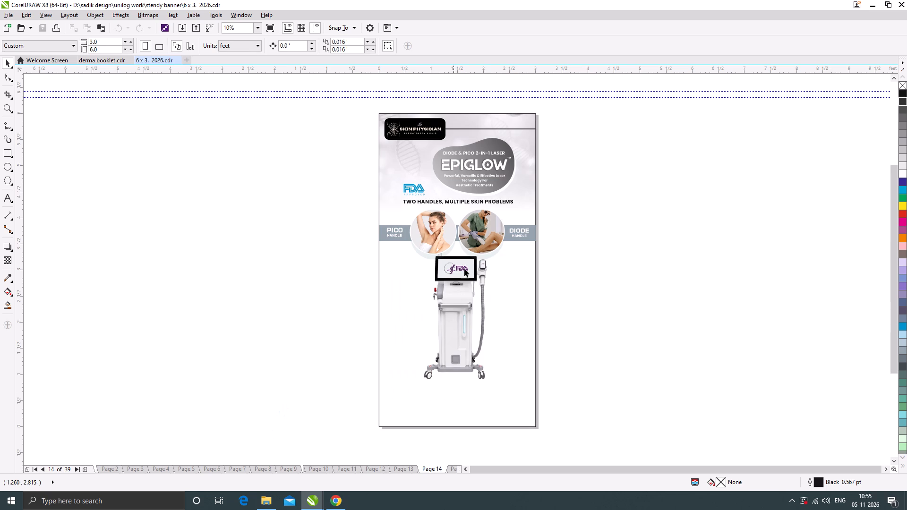
Place a copy of page 14's FDA-screen Epiglow machine on the pasteboard beside the page, level with the original.
{"action": "left_click", "coordinate": [462, 318]}
{"action": "left_click_drag", "start_coordinate": [458, 331], "coordinate": [621, 331]}
{"action": "right_click", "coordinate": [621, 331]}
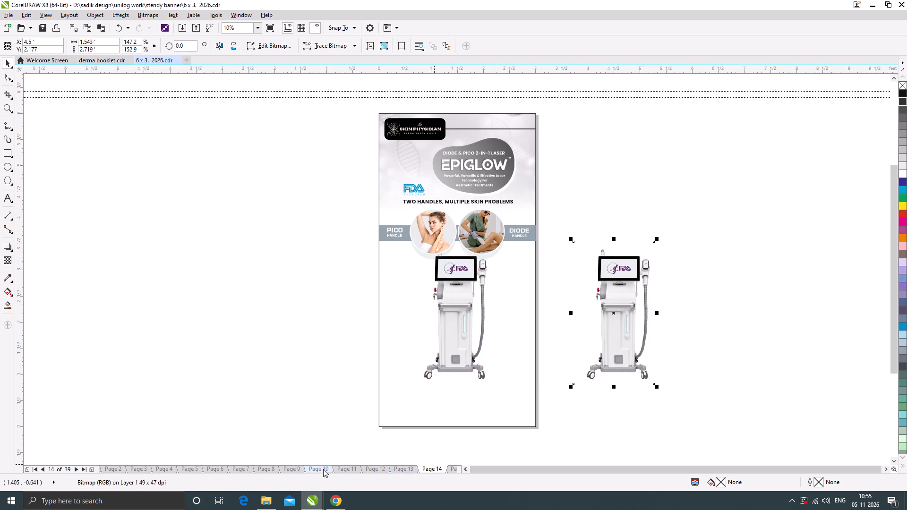
Check the following banner pages for another Epiglow machine design and settle on page 16.
{"action": "key", "text": "Page_Down"}
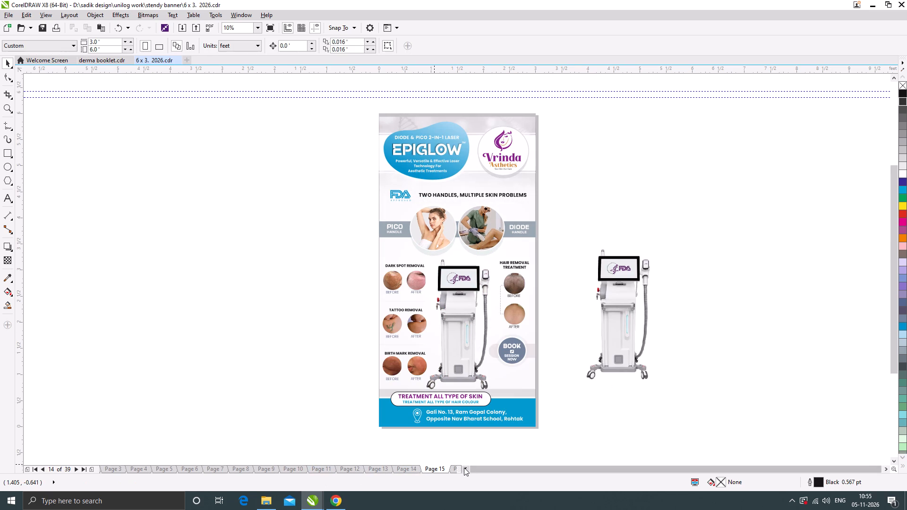
{"action": "key", "text": "Page_Down"}
{"action": "key", "text": "Page_Down"}
{"action": "key", "text": "Page_Up"}
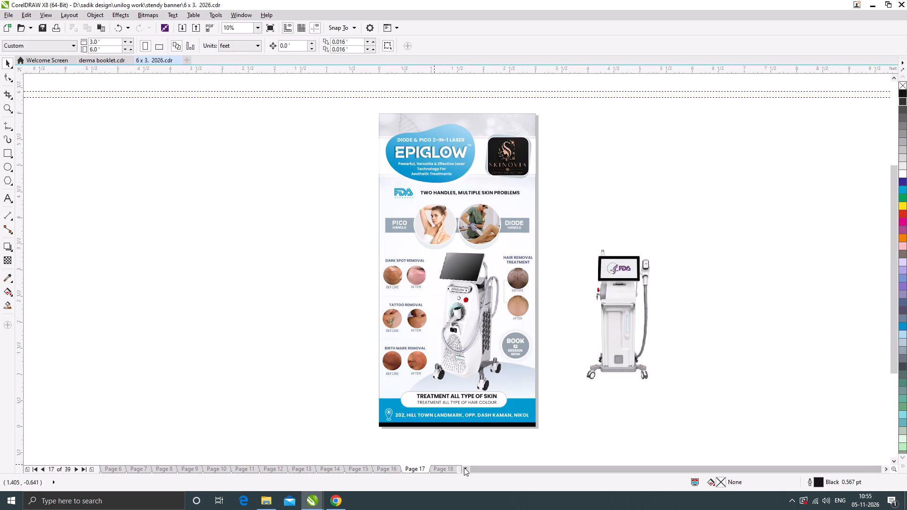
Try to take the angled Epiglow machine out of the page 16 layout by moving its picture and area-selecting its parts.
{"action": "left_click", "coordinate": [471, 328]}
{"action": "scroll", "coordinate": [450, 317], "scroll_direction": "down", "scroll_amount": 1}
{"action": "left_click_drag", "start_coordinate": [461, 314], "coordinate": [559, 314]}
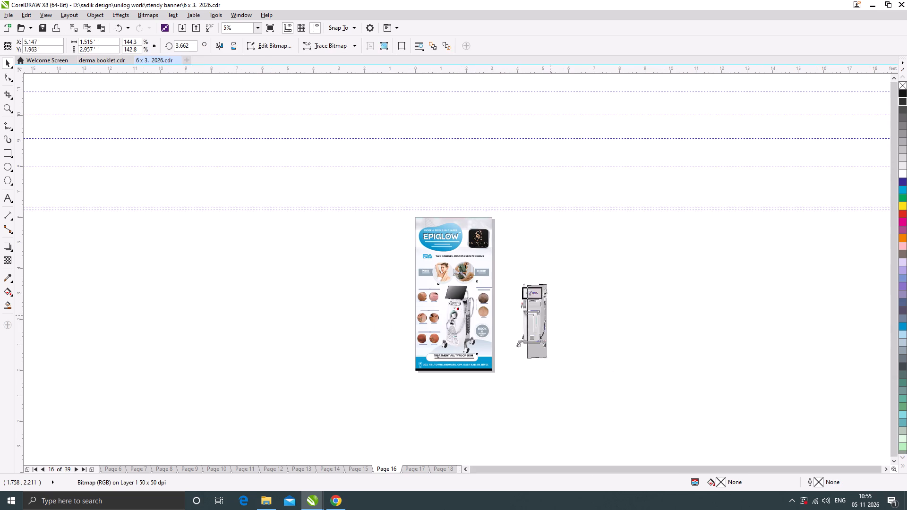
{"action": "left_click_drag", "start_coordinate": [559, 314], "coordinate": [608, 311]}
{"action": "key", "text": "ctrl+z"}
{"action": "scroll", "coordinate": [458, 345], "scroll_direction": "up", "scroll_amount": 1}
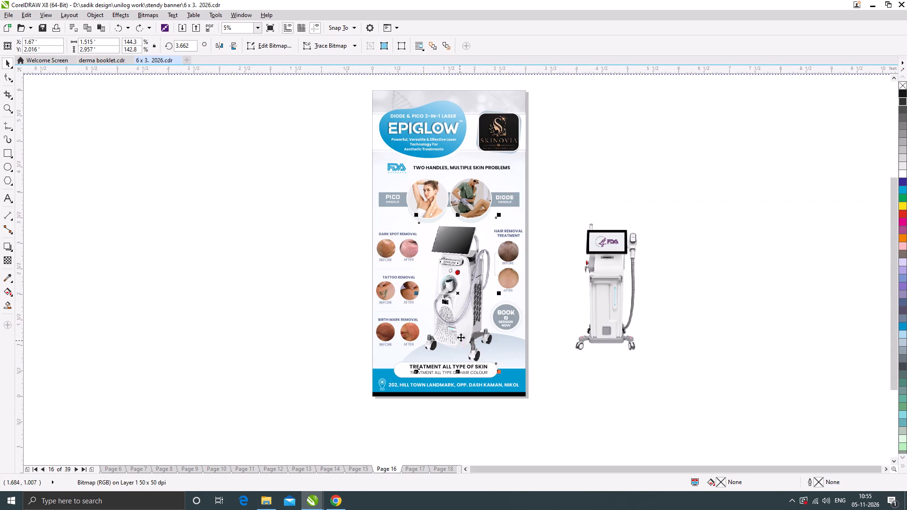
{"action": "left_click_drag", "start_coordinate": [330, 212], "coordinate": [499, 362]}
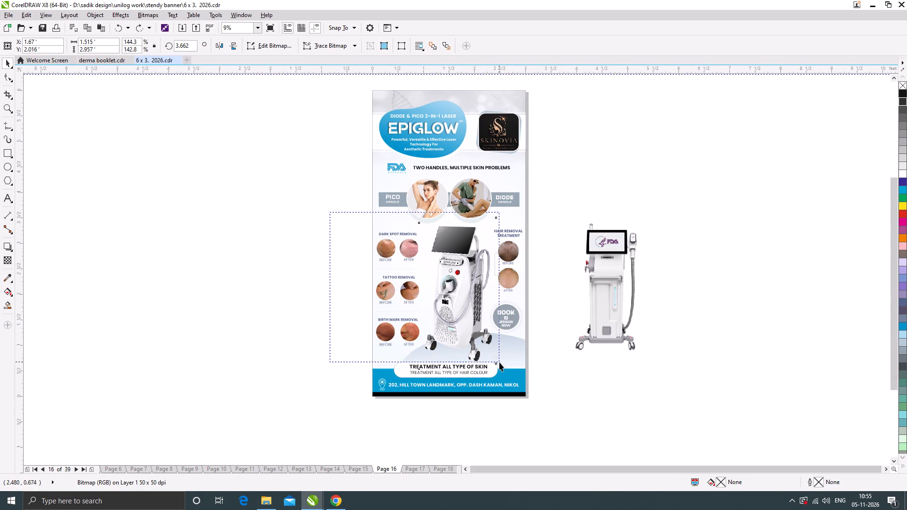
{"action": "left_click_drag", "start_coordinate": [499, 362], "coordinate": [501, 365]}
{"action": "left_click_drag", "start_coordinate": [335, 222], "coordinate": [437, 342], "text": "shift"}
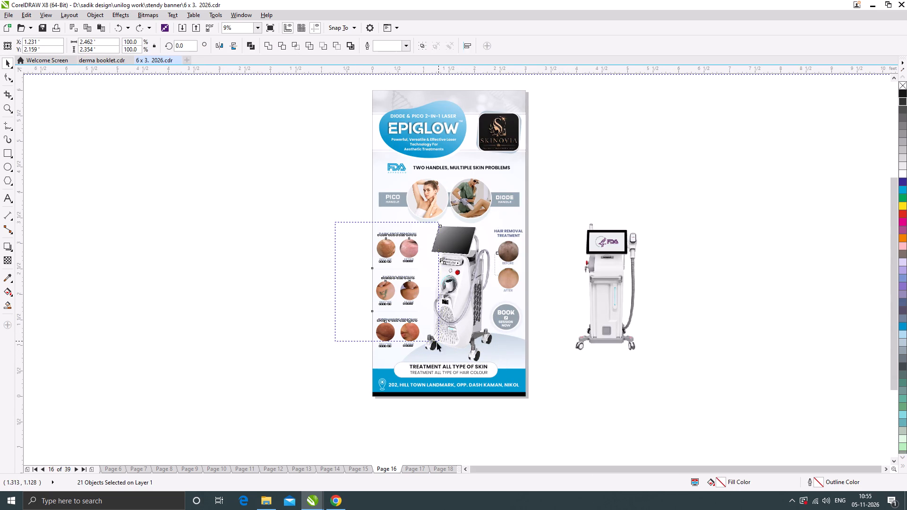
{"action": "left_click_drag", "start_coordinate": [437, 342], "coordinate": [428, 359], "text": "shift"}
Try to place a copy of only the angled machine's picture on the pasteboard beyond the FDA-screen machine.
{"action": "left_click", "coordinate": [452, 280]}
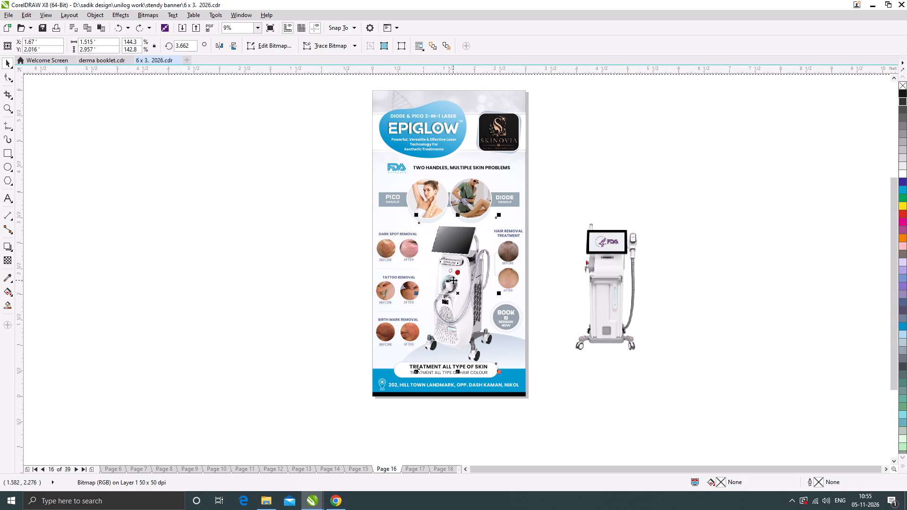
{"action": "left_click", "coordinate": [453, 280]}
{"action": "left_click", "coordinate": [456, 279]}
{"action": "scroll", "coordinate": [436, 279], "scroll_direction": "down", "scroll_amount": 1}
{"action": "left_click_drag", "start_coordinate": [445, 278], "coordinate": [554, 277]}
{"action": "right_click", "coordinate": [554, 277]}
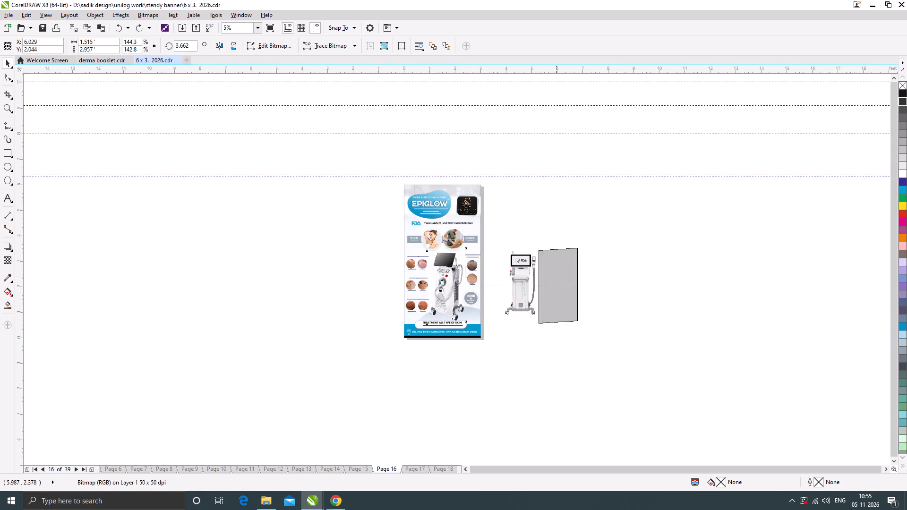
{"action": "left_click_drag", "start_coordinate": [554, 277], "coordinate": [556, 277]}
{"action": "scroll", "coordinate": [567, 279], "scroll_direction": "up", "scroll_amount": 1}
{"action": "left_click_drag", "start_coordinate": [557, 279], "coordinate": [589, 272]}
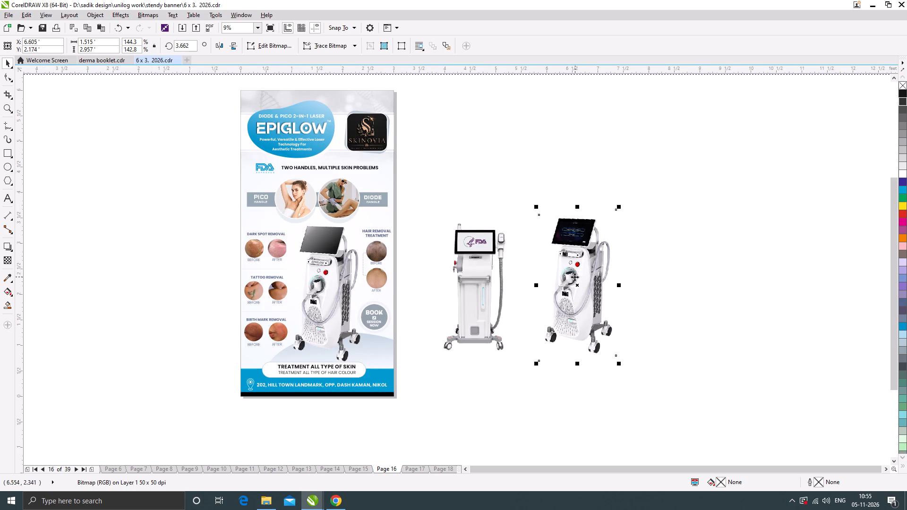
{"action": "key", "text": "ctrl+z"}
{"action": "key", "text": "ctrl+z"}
Move the angled machine with its screen panel and EPIGLOW label beside the FDA-screen machine and group the three objects.
{"action": "left_click", "coordinate": [322, 237], "text": "shift"}
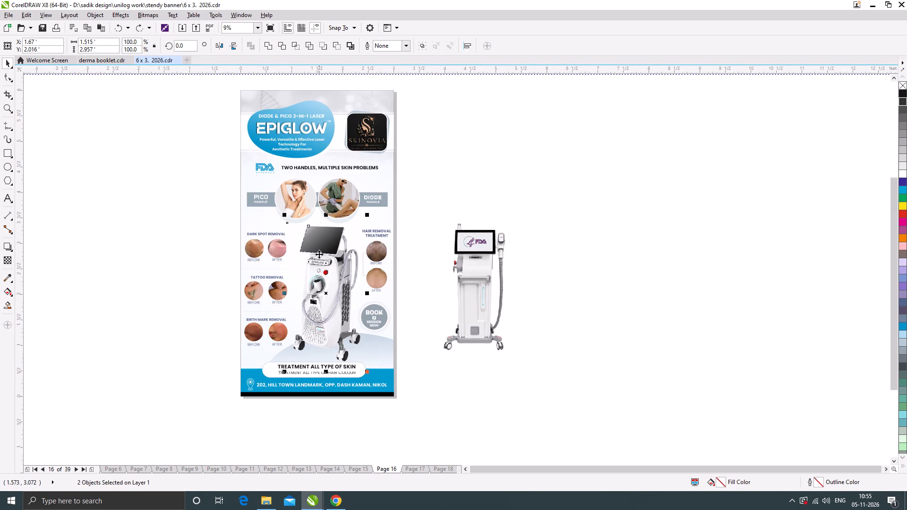
{"action": "left_click_drag", "start_coordinate": [319, 283], "coordinate": [573, 268]}
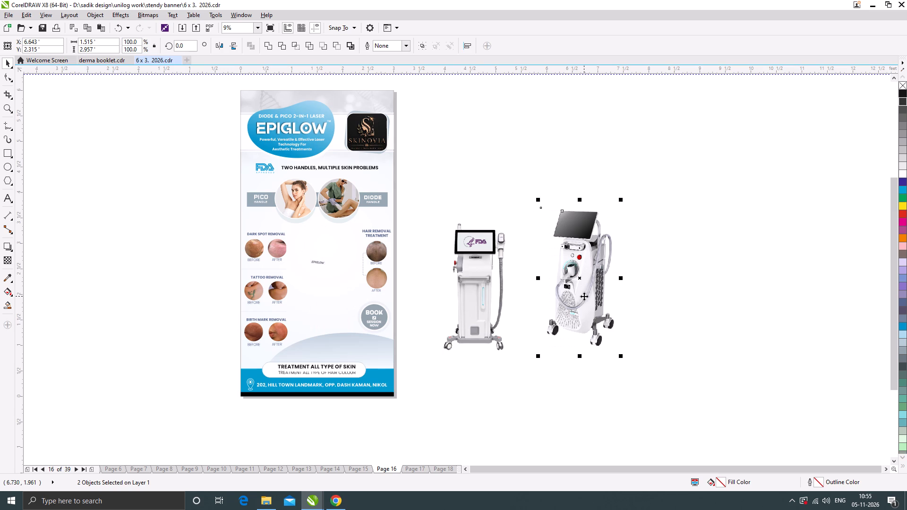
{"action": "key", "text": "ctrl+z"}
{"action": "scroll", "coordinate": [317, 263], "scroll_direction": "up", "scroll_amount": 1}
{"action": "left_click", "coordinate": [319, 262], "text": "shift"}
{"action": "scroll", "coordinate": [320, 262], "scroll_direction": "down", "scroll_amount": 1}
{"action": "left_click_drag", "start_coordinate": [322, 269], "coordinate": [561, 262]}
{"action": "scroll", "coordinate": [565, 289], "scroll_direction": "up", "scroll_amount": 1}
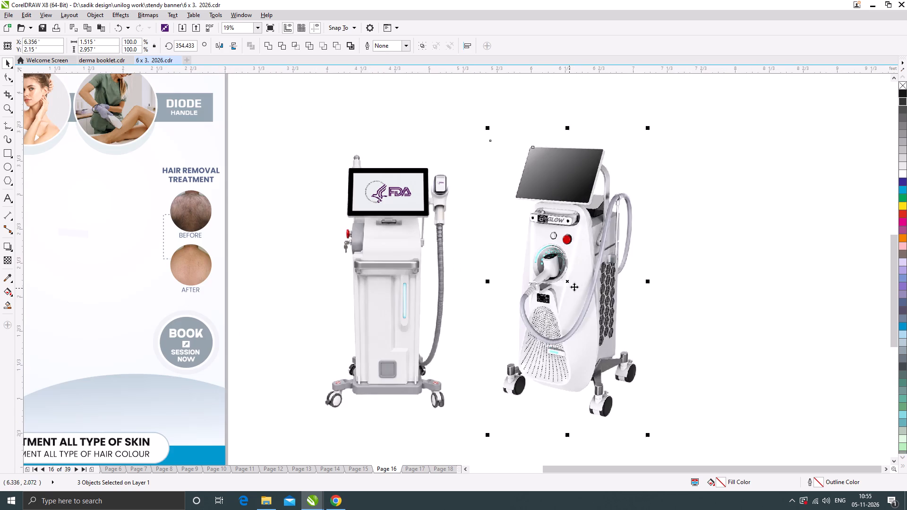
{"action": "left_click_drag", "start_coordinate": [577, 285], "coordinate": [560, 288]}
{"action": "scroll", "coordinate": [556, 259], "scroll_direction": "down", "scroll_amount": 1}
{"action": "key", "text": "ctrl+g"}
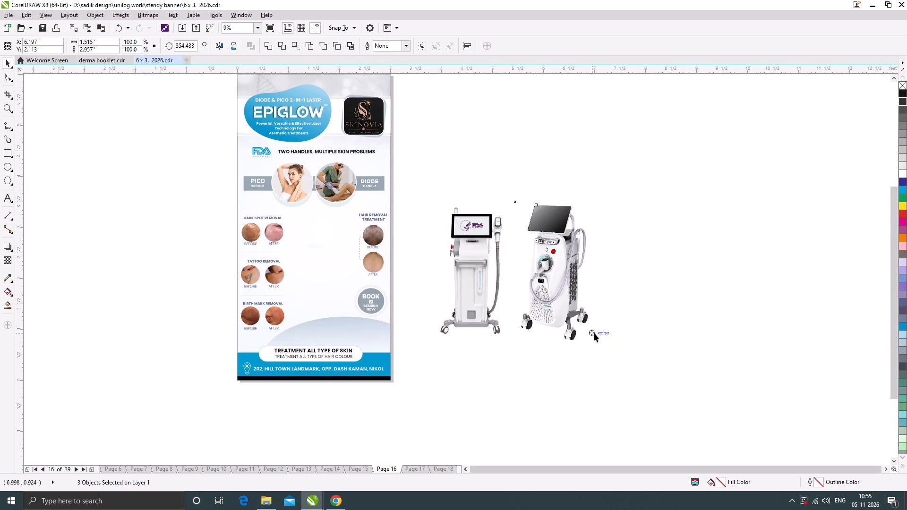
Copy both pasteboard machines and paste them into page 4 of the derma booklet drawing.
{"action": "left_click", "coordinate": [618, 371]}
{"action": "left_click_drag", "start_coordinate": [643, 382], "coordinate": [411, 142]}
{"action": "key", "text": "ctrl+c"}
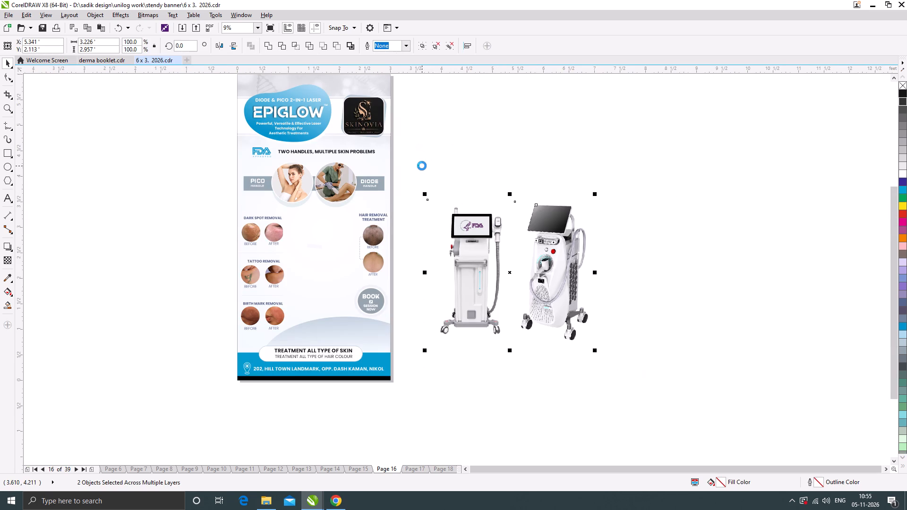
{"action": "left_click", "coordinate": [101, 62]}
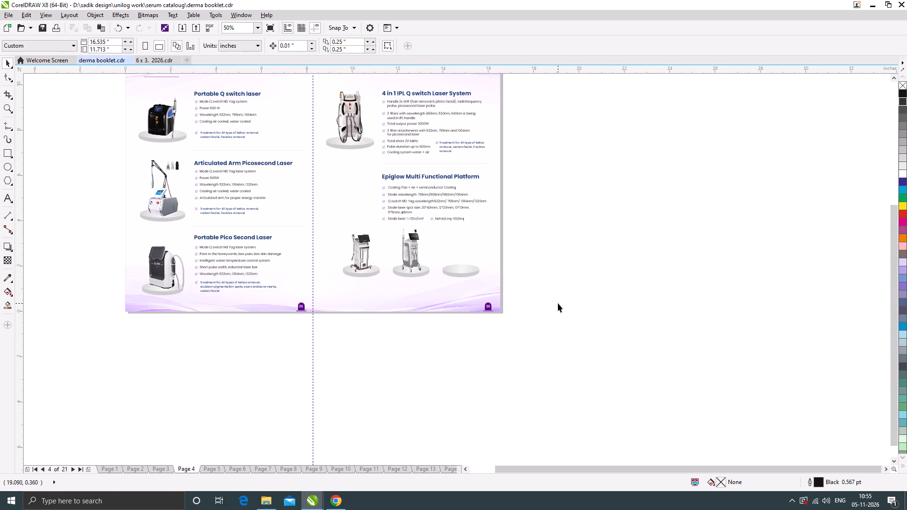
{"action": "key", "text": "ctrl+v"}
Scale the two pasted machines together down to about 5.66 by 5.18 inches and place them just outside page 06.
{"action": "scroll", "coordinate": [417, 238], "scroll_direction": "down", "scroll_amount": 1}
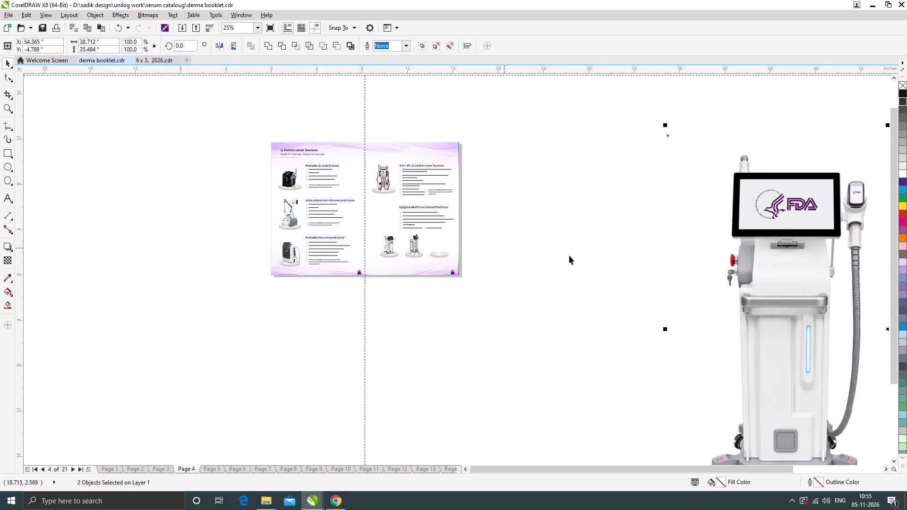
{"action": "left_click_drag", "start_coordinate": [779, 261], "coordinate": [659, 226]}
{"action": "scroll", "coordinate": [574, 220], "scroll_direction": "down", "scroll_amount": 1}
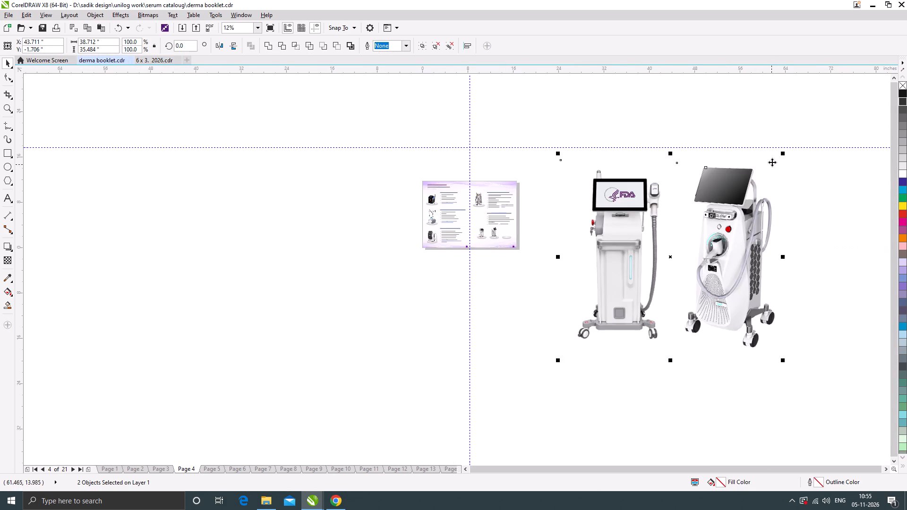
{"action": "left_click_drag", "start_coordinate": [782, 152], "coordinate": [733, 238]}
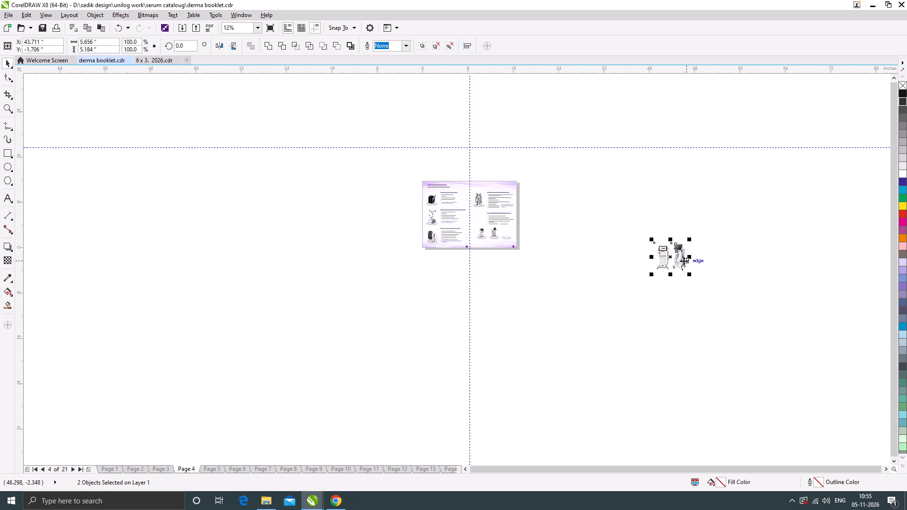
{"action": "left_click_drag", "start_coordinate": [683, 261], "coordinate": [555, 232]}
{"action": "scroll", "coordinate": [501, 234], "scroll_direction": "up", "scroll_amount": 2}
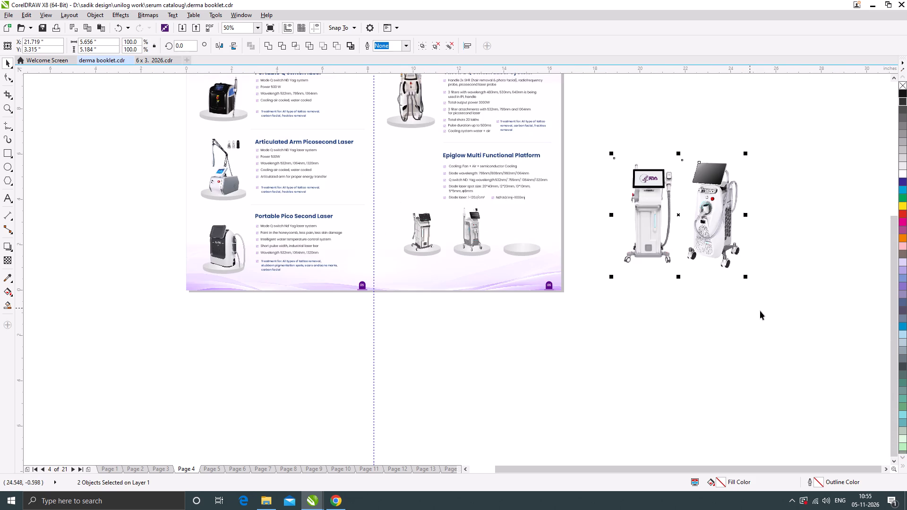
Scale the angled Epiglow machine down to about 1.53 by 2.99 inches and place it on the empty third pedestal.
{"action": "left_click", "coordinate": [764, 312]}
{"action": "left_click", "coordinate": [719, 212]}
{"action": "left_click_drag", "start_coordinate": [714, 211], "coordinate": [615, 284]}
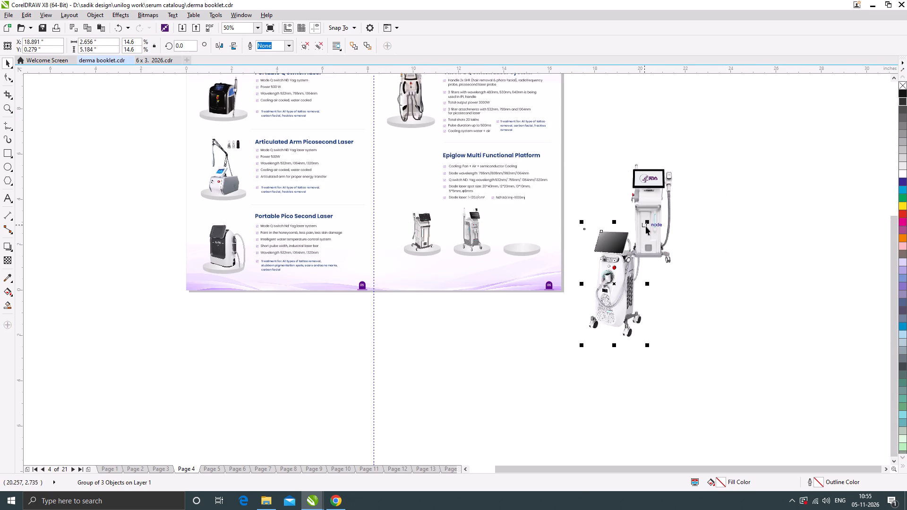
{"action": "left_click_drag", "start_coordinate": [648, 222], "coordinate": [640, 272]}
{"action": "left_click_drag", "start_coordinate": [601, 316], "coordinate": [525, 226]}
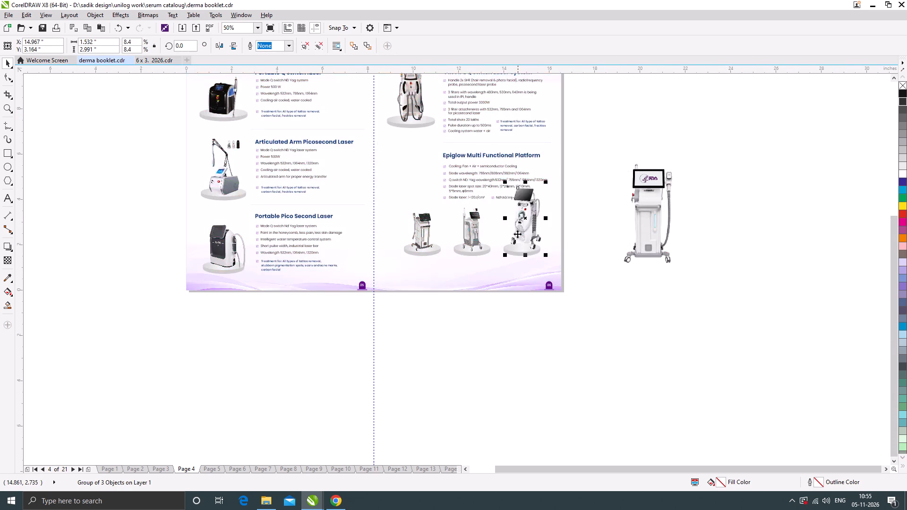
Shrink the third pedestal's machine to about 1.01 by 1.96 inches and position its wheels on the pedestal top.
{"action": "scroll", "coordinate": [517, 234], "scroll_direction": "up", "scroll_amount": 2}
{"action": "scroll", "coordinate": [589, 197], "scroll_direction": "down", "scroll_amount": 1}
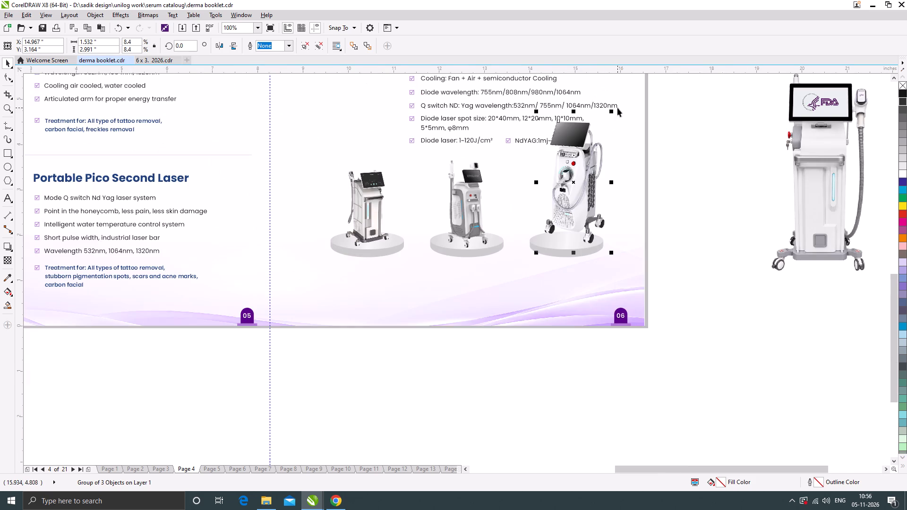
{"action": "left_click_drag", "start_coordinate": [612, 111], "coordinate": [608, 144]}
{"action": "scroll", "coordinate": [575, 199], "scroll_direction": "up", "scroll_amount": 1}
{"action": "left_click_drag", "start_coordinate": [563, 215], "coordinate": [566, 220]}
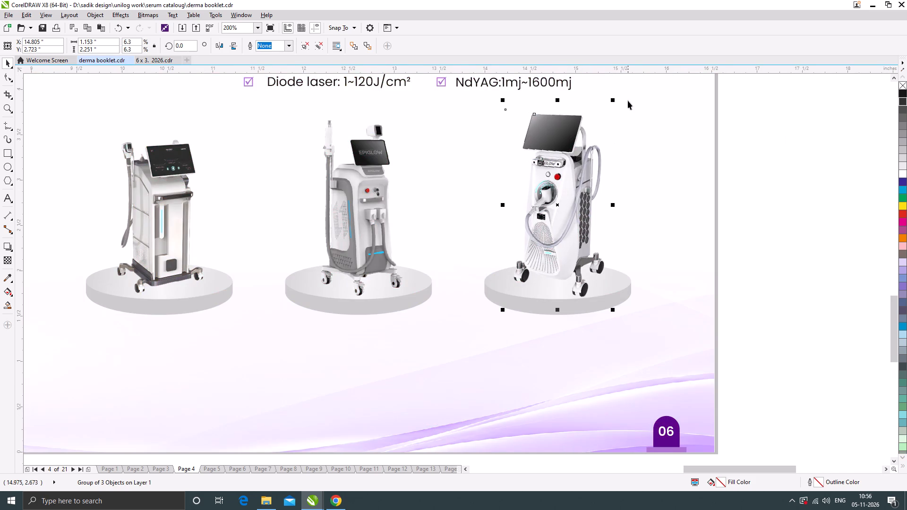
{"action": "left_click_drag", "start_coordinate": [614, 100], "coordinate": [615, 127]}
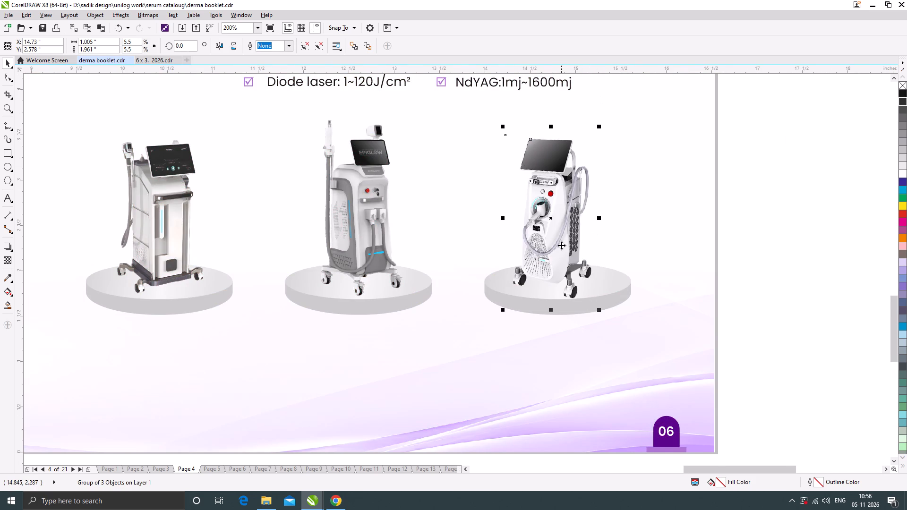
{"action": "scroll", "coordinate": [558, 242], "scroll_direction": "up", "scroll_amount": 1}
{"action": "left_click_drag", "start_coordinate": [562, 238], "coordinate": [569, 229]}
{"action": "scroll", "coordinate": [565, 236], "scroll_direction": "down", "scroll_amount": 1}
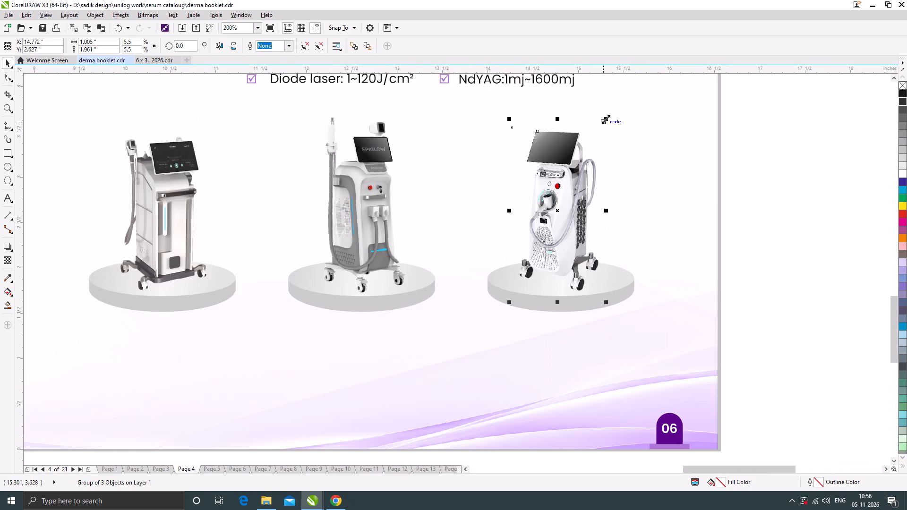
Reduce the third pedestal's machine to about 1.80 inches tall, reposition it on the pedestal and stretch its width to about 0.96 inches.
{"action": "left_click_drag", "start_coordinate": [607, 117], "coordinate": [609, 132]}
{"action": "scroll", "coordinate": [575, 253], "scroll_direction": "up", "scroll_amount": 1}
{"action": "left_click_drag", "start_coordinate": [565, 248], "coordinate": [570, 245]}
{"action": "scroll", "coordinate": [482, 220], "scroll_direction": "down", "scroll_amount": 1}
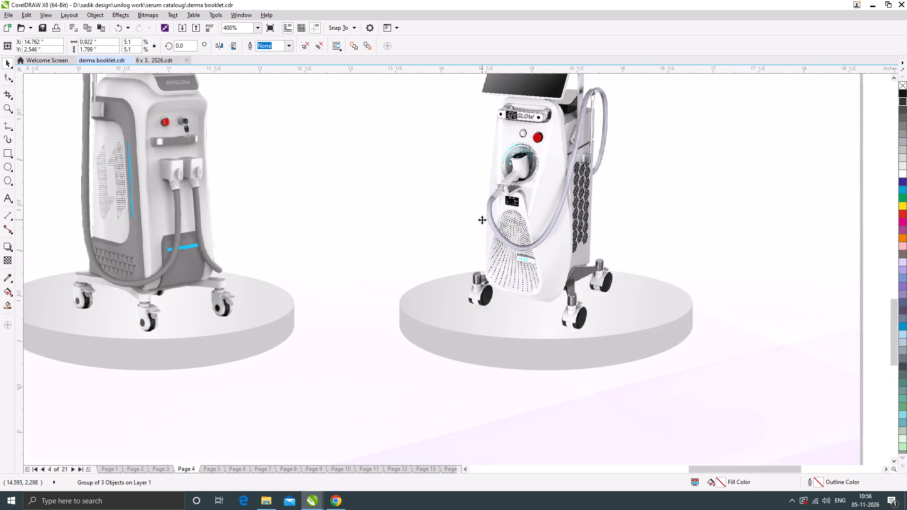
{"action": "scroll", "coordinate": [549, 205], "scroll_direction": "up", "scroll_amount": 2}
{"action": "left_click_drag", "start_coordinate": [561, 189], "coordinate": [573, 197]}
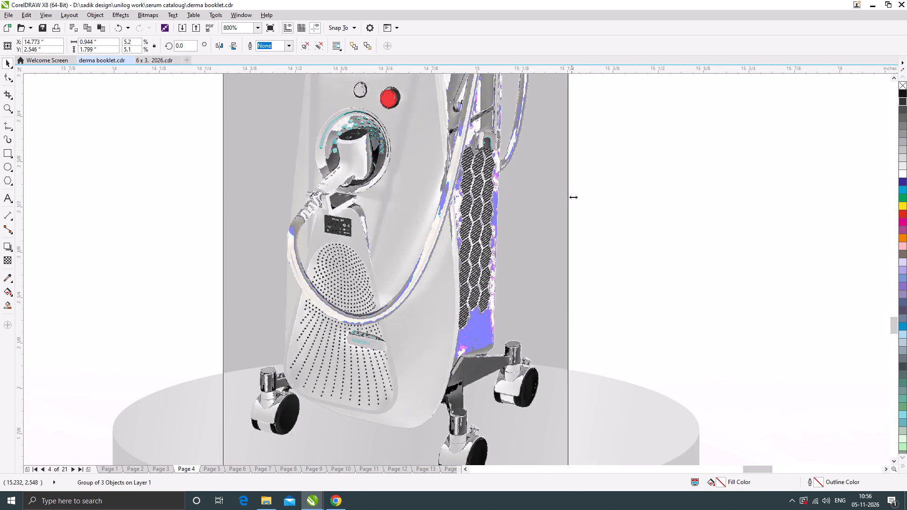
{"action": "left_click_drag", "start_coordinate": [573, 197], "coordinate": [574, 197]}
{"action": "scroll", "coordinate": [437, 187], "scroll_direction": "down", "scroll_amount": 3}
{"action": "scroll", "coordinate": [437, 195], "scroll_direction": "up", "scroll_amount": 1}
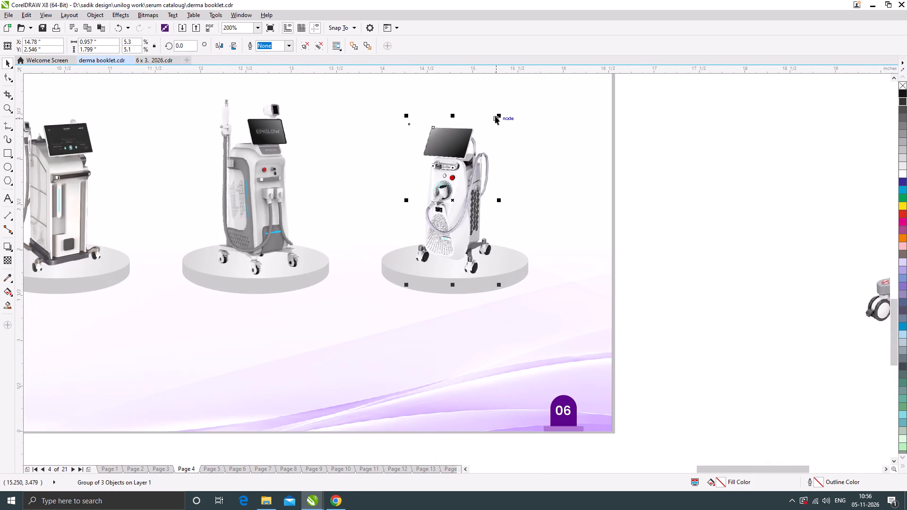
Enlarge the third pedestal's machine to about 1.03 by 1.94 inches and shift it slightly to centre it on the pedestal.
{"action": "left_click_drag", "start_coordinate": [501, 117], "coordinate": [513, 102]}
{"action": "scroll", "coordinate": [467, 225], "scroll_direction": "up", "scroll_amount": 1}
{"action": "left_click_drag", "start_coordinate": [478, 243], "coordinate": [467, 245]}
{"action": "scroll", "coordinate": [472, 244], "scroll_direction": "down", "scroll_amount": 2}
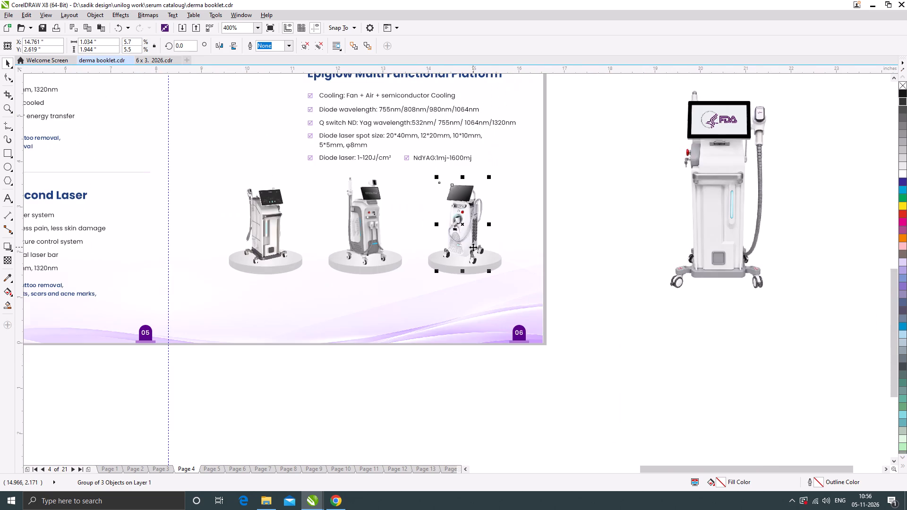
{"action": "scroll", "coordinate": [474, 232], "scroll_direction": "up", "scroll_amount": 2}
{"action": "scroll", "coordinate": [475, 246], "scroll_direction": "down", "scroll_amount": 1}
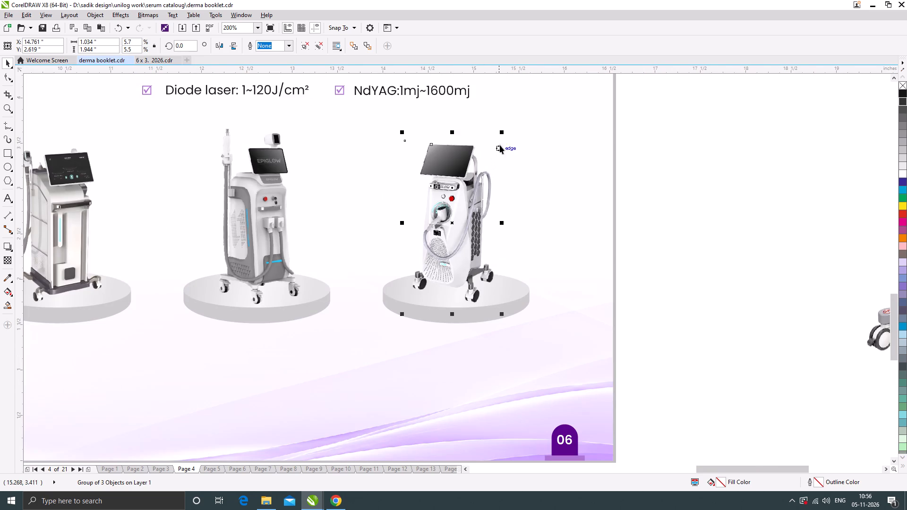
Enlarge the third pedestal's machine to about 1.07 by 2.01 inches and shift it slightly to centre it on the pedestal.
{"action": "left_click_drag", "start_coordinate": [503, 132], "coordinate": [509, 125]}
{"action": "left_click", "coordinate": [670, 295]}
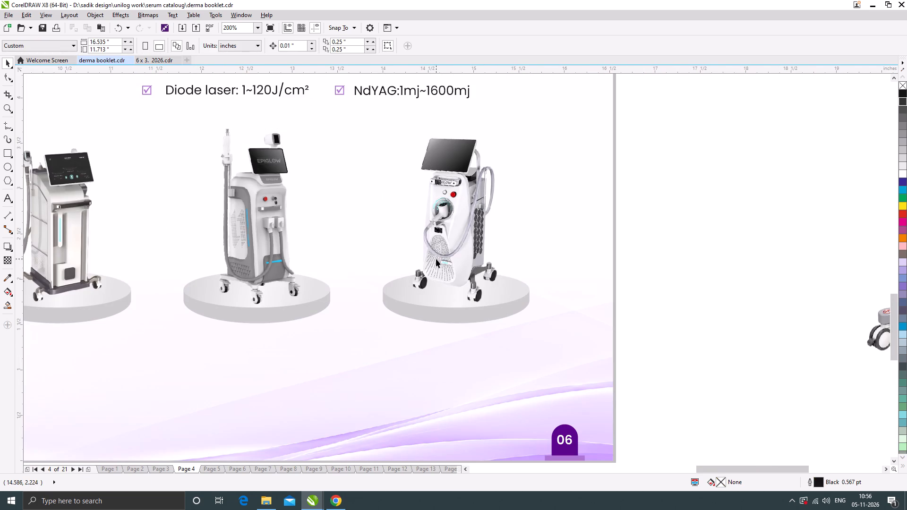
{"action": "scroll", "coordinate": [436, 258], "scroll_direction": "up", "scroll_amount": 2}
{"action": "left_click_drag", "start_coordinate": [466, 253], "coordinate": [469, 258]}
{"action": "scroll", "coordinate": [443, 228], "scroll_direction": "down", "scroll_amount": 3}
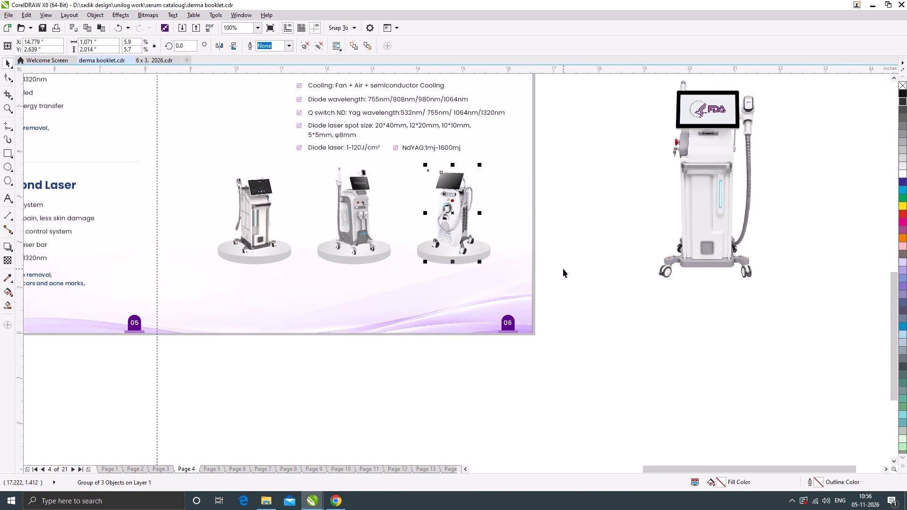
{"action": "left_click", "coordinate": [563, 269]}
Move the first pedestal with its machine to the far end of the row, beyond the third pedestal.
{"action": "scroll", "coordinate": [237, 211], "scroll_direction": "up", "scroll_amount": 1}
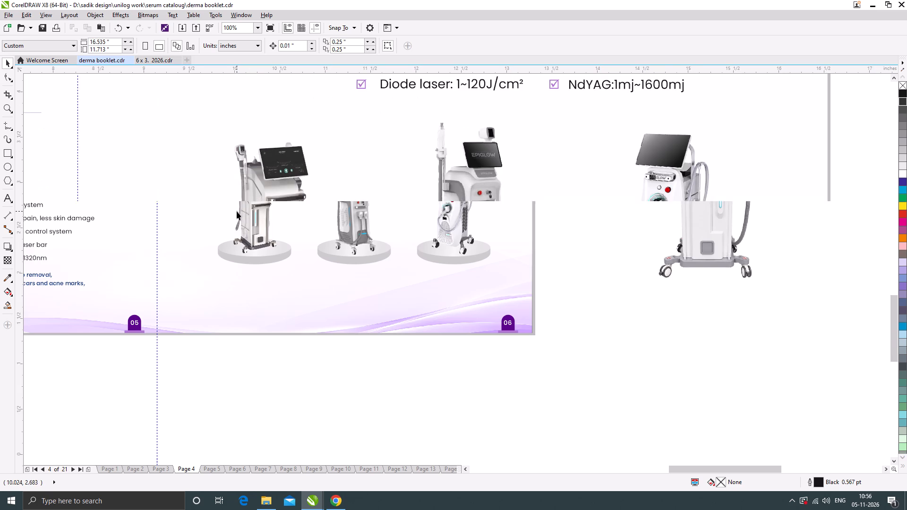
{"action": "scroll", "coordinate": [363, 219], "scroll_direction": "down", "scroll_amount": 2}
{"action": "left_click_drag", "start_coordinate": [377, 327], "coordinate": [307, 184]}
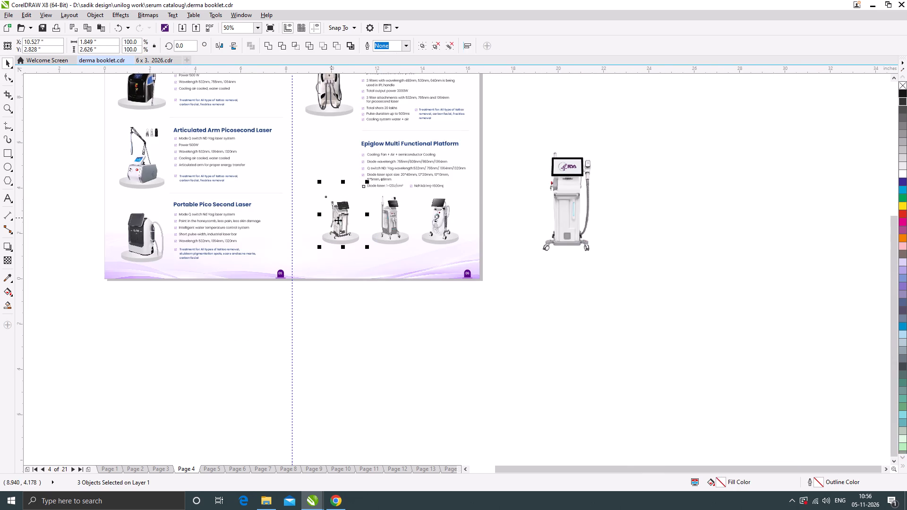
{"action": "left_click", "coordinate": [357, 300]}
{"action": "left_click_drag", "start_coordinate": [358, 294], "coordinate": [363, 255]}
{"action": "left_click_drag", "start_coordinate": [365, 298], "coordinate": [319, 185]}
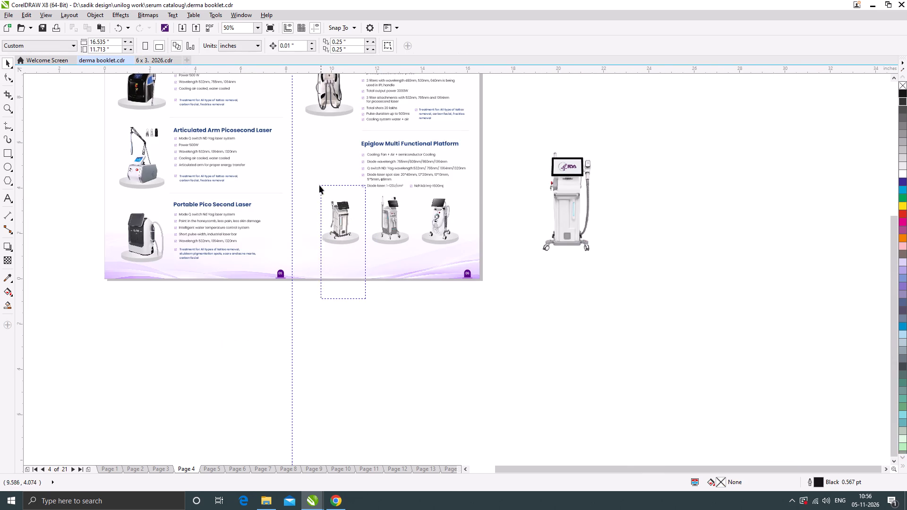
{"action": "left_click_drag", "start_coordinate": [319, 185], "coordinate": [313, 189]}
{"action": "left_click_drag", "start_coordinate": [337, 209], "coordinate": [488, 204]}
{"action": "left_click", "coordinate": [523, 262]}
Move all three pedestals with their machines together below the Epiglow platform text, centred at about X 12.62, Y 2.45 inches.
{"action": "left_click_drag", "start_coordinate": [524, 260], "coordinate": [342, 191]}
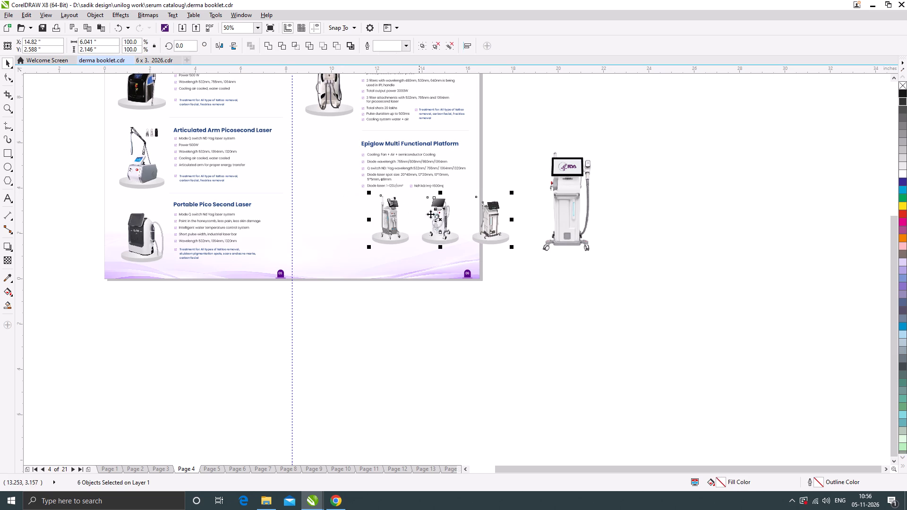
{"action": "left_click_drag", "start_coordinate": [437, 214], "coordinate": [389, 218]}
{"action": "scroll", "coordinate": [399, 217], "scroll_direction": "up", "scroll_amount": 1}
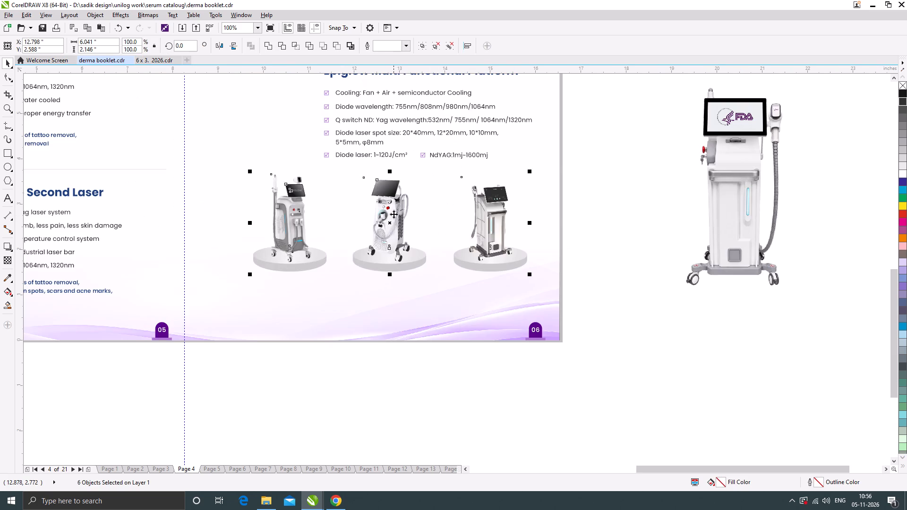
{"action": "left_click_drag", "start_coordinate": [394, 214], "coordinate": [391, 221]}
{"action": "left_click_drag", "start_coordinate": [393, 216], "coordinate": [385, 215]}
{"action": "scroll", "coordinate": [393, 212], "scroll_direction": "down", "scroll_amount": 1}
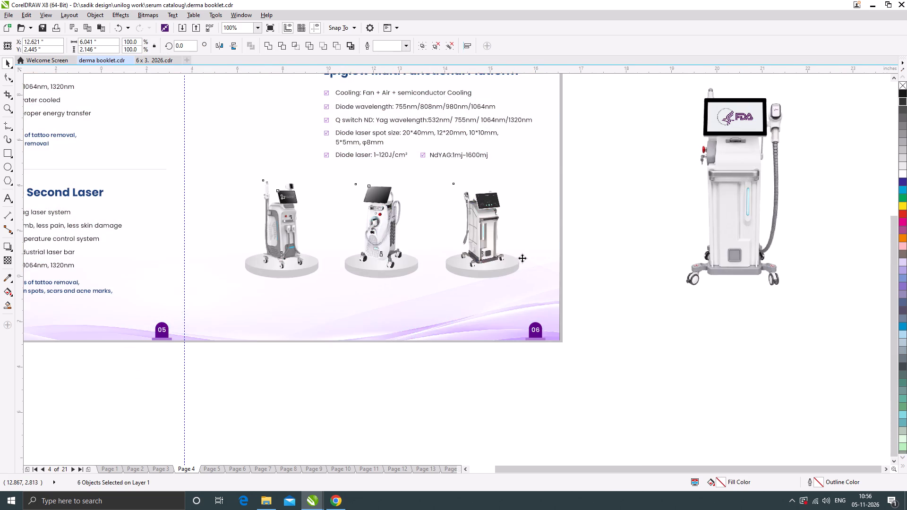
{"action": "left_click", "coordinate": [562, 271]}
Delete the spare machine image with the FDA screen beside the page.
{"action": "left_click", "coordinate": [549, 171]}
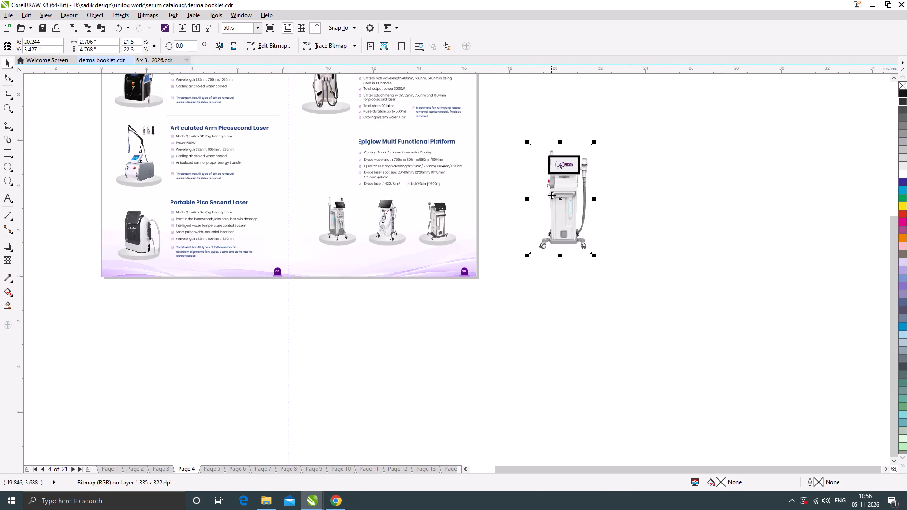
{"action": "key", "text": "Delete"}
Enlarge the dark-screened machine on the last pedestal to about 1.32 by 2.08 inches and centre it on the pedestal.
{"action": "left_click", "coordinate": [442, 222]}
{"action": "scroll", "coordinate": [443, 213], "scroll_direction": "up", "scroll_amount": 1}
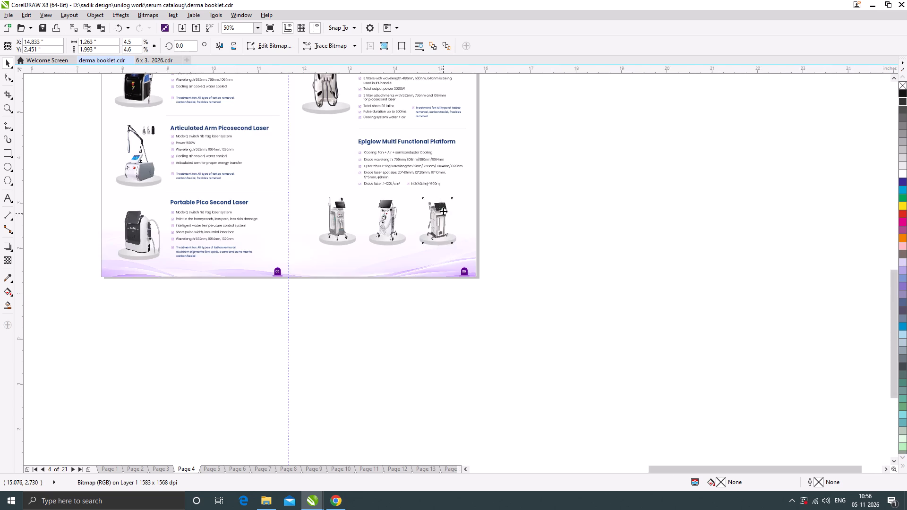
{"action": "scroll", "coordinate": [443, 211], "scroll_direction": "up", "scroll_amount": 2}
{"action": "left_click_drag", "start_coordinate": [514, 123], "coordinate": [524, 105]}
{"action": "scroll", "coordinate": [514, 160], "scroll_direction": "down", "scroll_amount": 1}
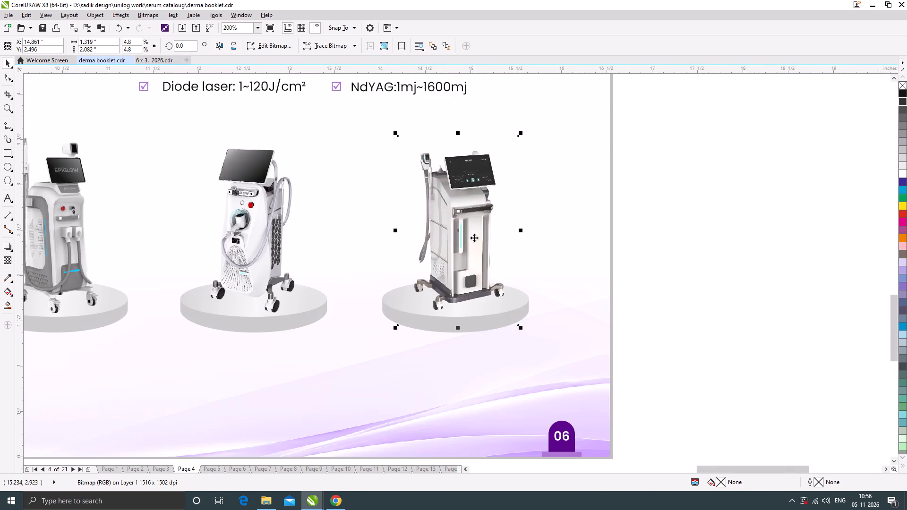
{"action": "scroll", "coordinate": [463, 289], "scroll_direction": "up", "scroll_amount": 1}
{"action": "left_click_drag", "start_coordinate": [467, 286], "coordinate": [460, 287]}
{"action": "scroll", "coordinate": [448, 268], "scroll_direction": "down", "scroll_amount": 2}
{"action": "left_click", "coordinate": [625, 267]}
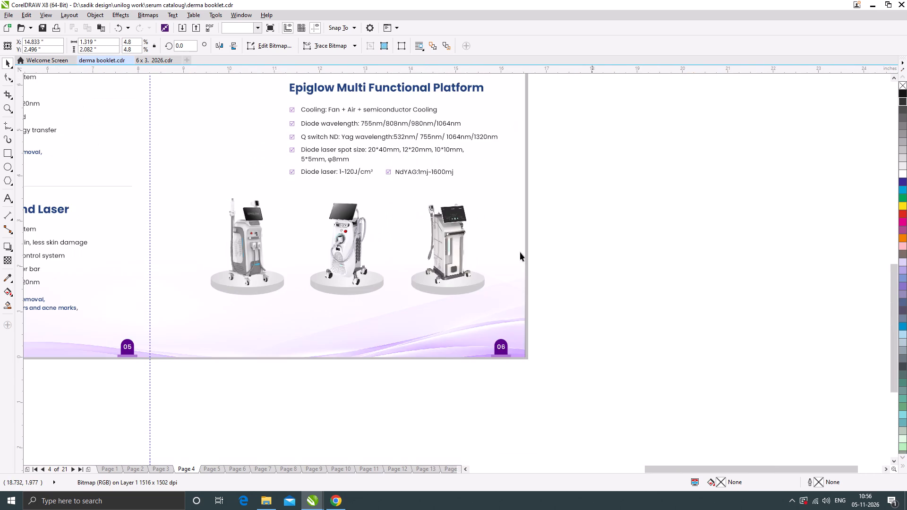
Ungroup the middle pedestal's machine so its EPIGLOW lettering is a separate object.
{"action": "scroll", "coordinate": [352, 227], "scroll_direction": "up", "scroll_amount": 2}
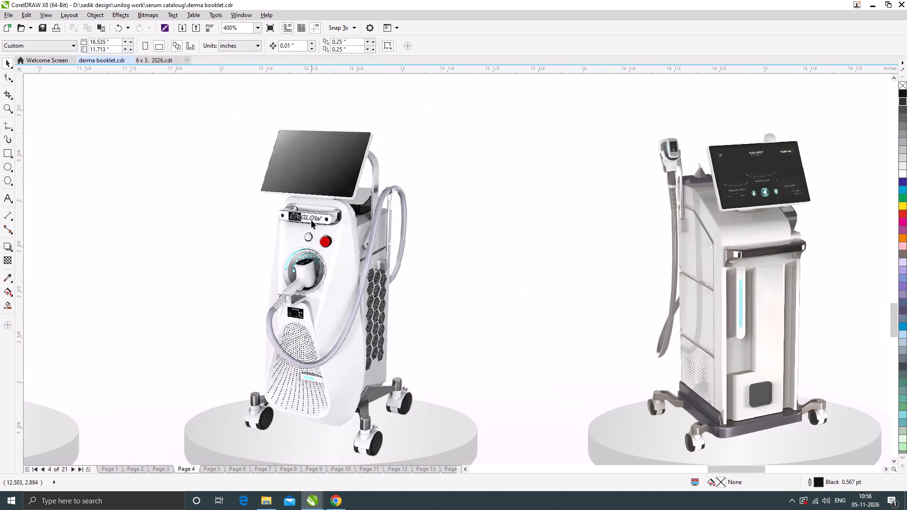
{"action": "left_click", "coordinate": [311, 220]}
{"action": "scroll", "coordinate": [299, 219], "scroll_direction": "up", "scroll_amount": 1}
{"action": "left_click", "coordinate": [308, 213], "text": "ctrl"}
{"action": "scroll", "coordinate": [289, 213], "scroll_direction": "up", "scroll_amount": 2}
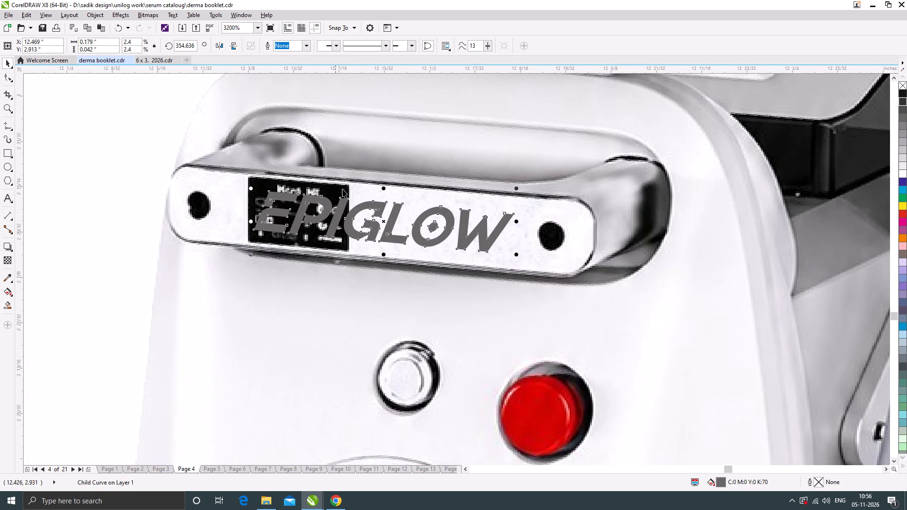
{"action": "left_click", "coordinate": [362, 187], "text": "ctrl"}
{"action": "left_click", "coordinate": [393, 194], "text": "ctrl"}
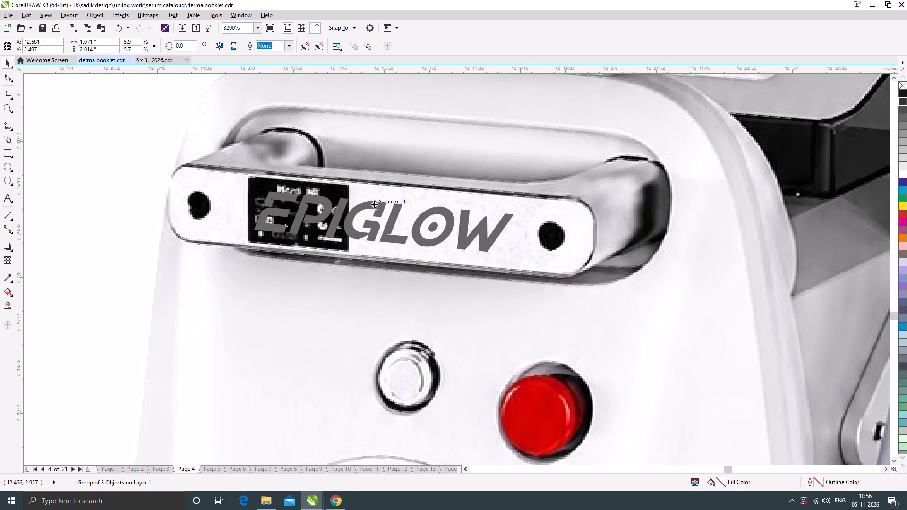
{"action": "scroll", "coordinate": [407, 182], "scroll_direction": "down", "scroll_amount": 1}
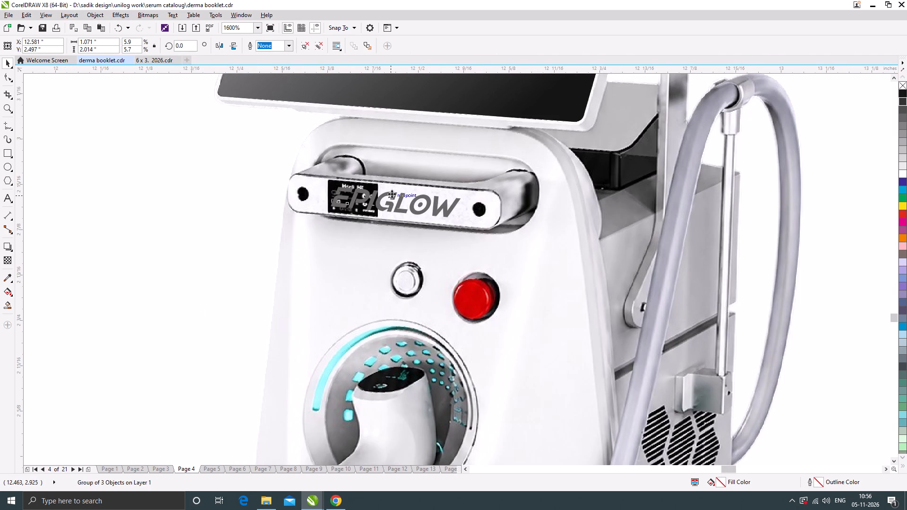
{"action": "left_click", "coordinate": [393, 187]}
{"action": "scroll", "coordinate": [405, 169], "scroll_direction": "down", "scroll_amount": 5}
{"action": "left_click", "coordinate": [839, 188]}
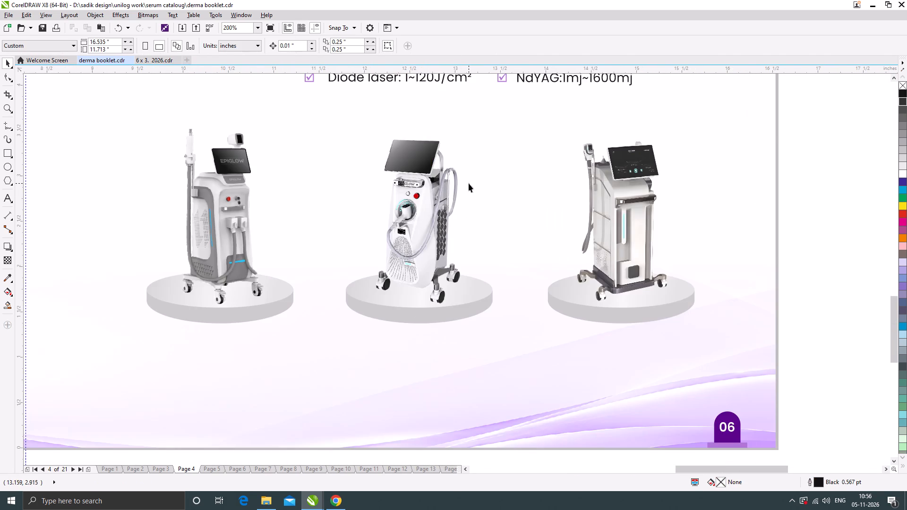
{"action": "left_click", "coordinate": [413, 186]}
{"action": "left_click", "coordinate": [306, 48]}
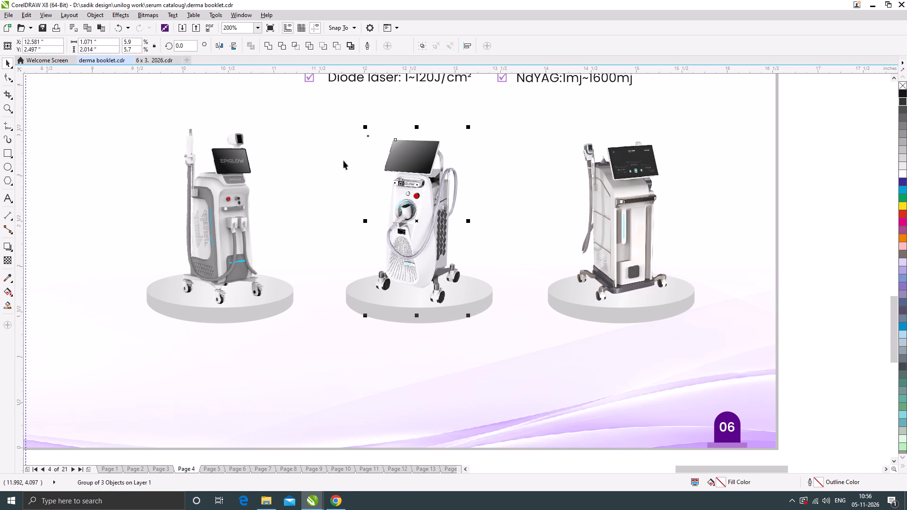
{"action": "left_click", "coordinate": [345, 168]}
Move the EPIGLOW lettering off the middle machine's handle plate to just below it, at about Y 2.84 inches.
{"action": "scroll", "coordinate": [404, 182], "scroll_direction": "up", "scroll_amount": 2}
{"action": "left_click", "coordinate": [453, 182]}
{"action": "left_click_drag", "start_coordinate": [439, 190], "coordinate": [439, 217]}
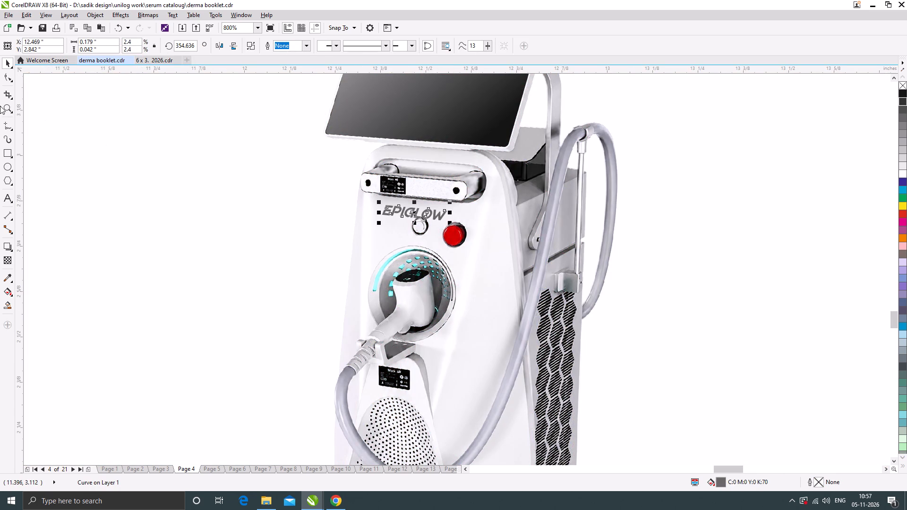
Draw a four-sided Bézier patch about 0.19 by 0.06 inches over the handle plate's black display, filled white with no outline.
{"action": "left_click", "coordinate": [9, 131]}
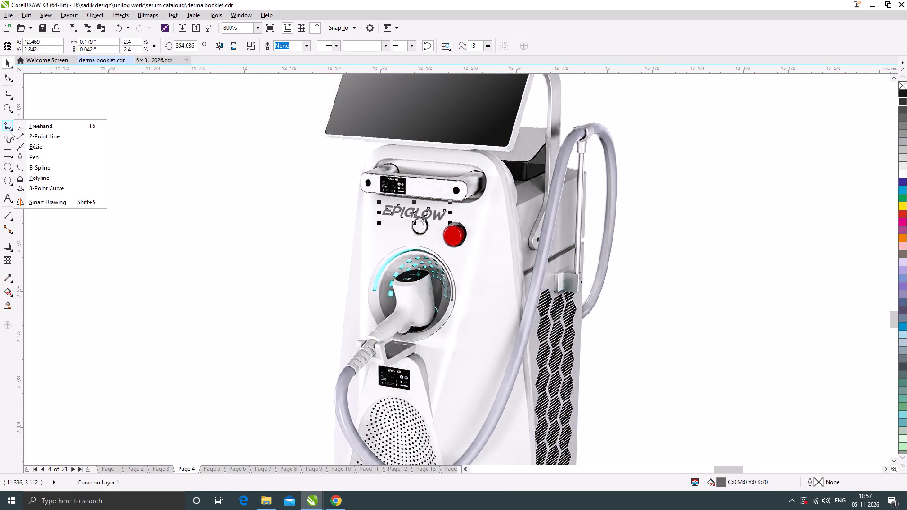
{"action": "left_click", "coordinate": [28, 146]}
{"action": "scroll", "coordinate": [394, 187], "scroll_direction": "up", "scroll_amount": 1}
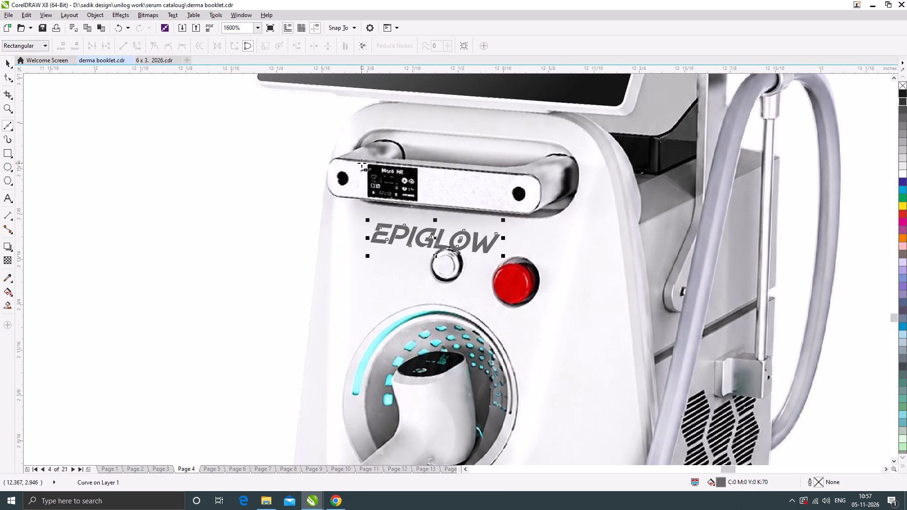
{"action": "left_click", "coordinate": [361, 163]}
{"action": "left_click", "coordinate": [360, 197]}
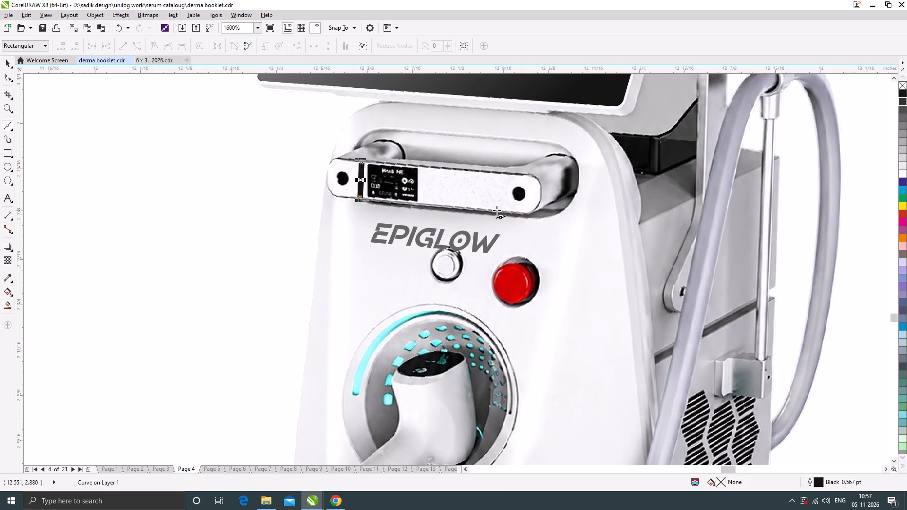
{"action": "left_click", "coordinate": [496, 210]}
{"action": "left_click", "coordinate": [498, 173]}
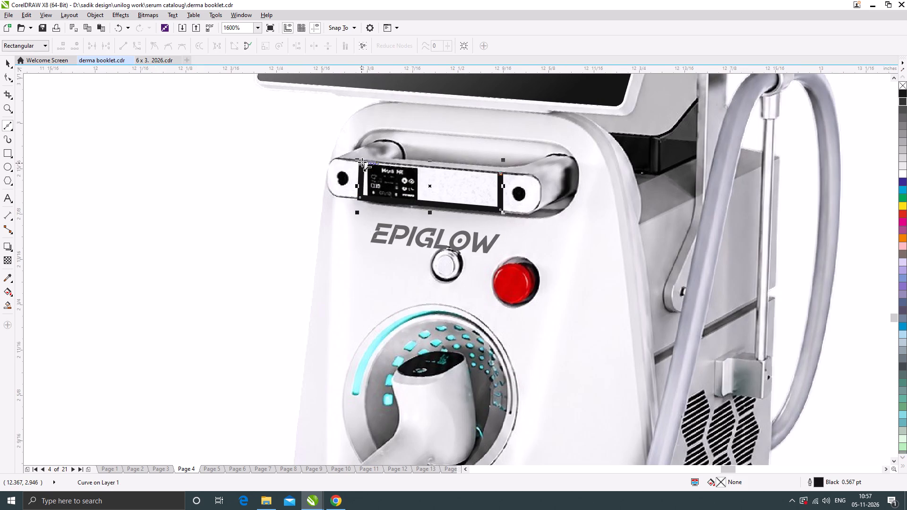
{"action": "left_click", "coordinate": [362, 162]}
{"action": "left_click", "coordinate": [903, 175]}
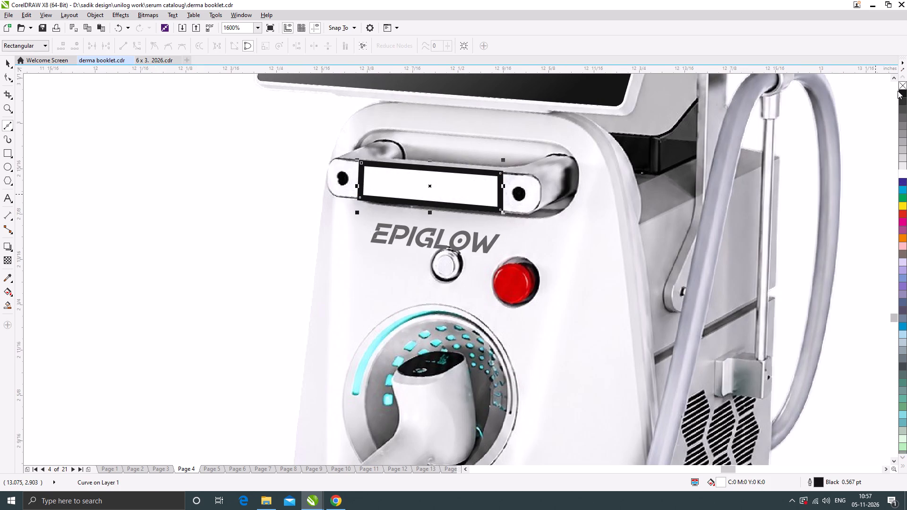
{"action": "right_click", "coordinate": [902, 85]}
{"action": "left_click", "coordinate": [8, 61]}
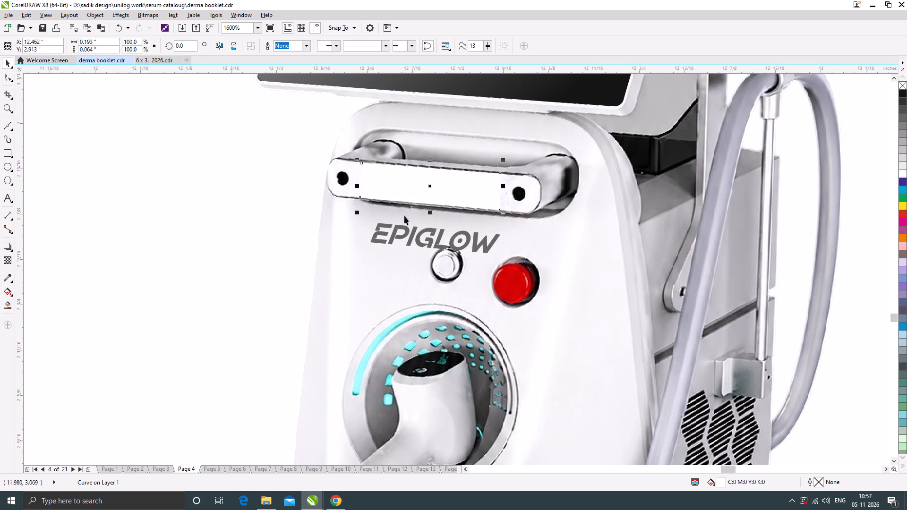
Move the EPIGLOW lettering back onto the handle plate and cut and paste it in front of the white patch.
{"action": "left_click_drag", "start_coordinate": [411, 234], "coordinate": [409, 183]}
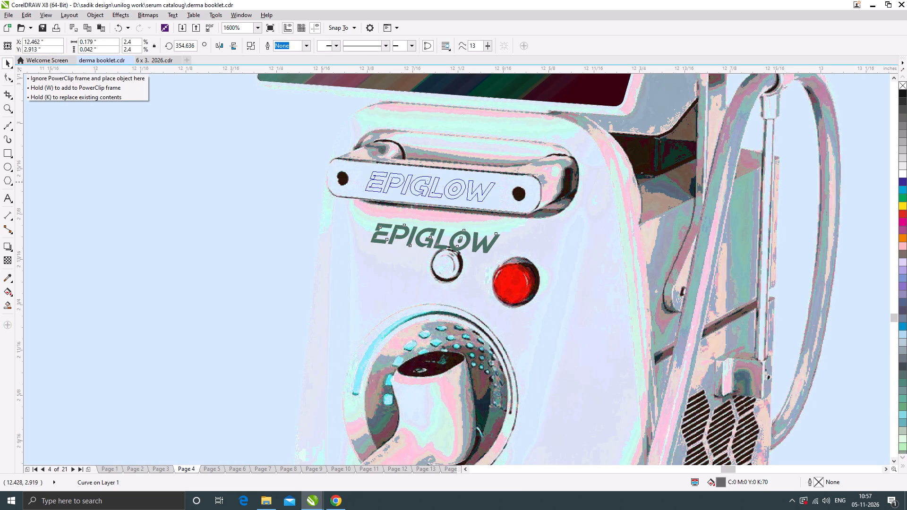
{"action": "left_click_drag", "start_coordinate": [409, 183], "coordinate": [413, 183]}
{"action": "key", "text": "ctrl+x"}
{"action": "key", "text": "ctrl+v"}
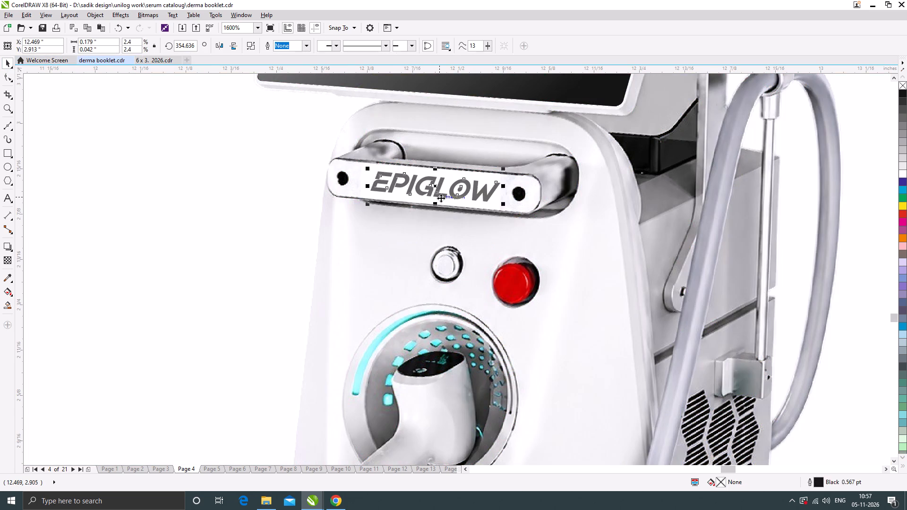
Place a copy of the EPIGLOW lettering on the last pedestal's machine, on the front panel between screen and handle.
{"action": "scroll", "coordinate": [430, 198], "scroll_direction": "down", "scroll_amount": 3}
{"action": "left_click_drag", "start_coordinate": [430, 195], "coordinate": [657, 201]}
{"action": "right_click", "coordinate": [657, 201]}
{"action": "scroll", "coordinate": [661, 202], "scroll_direction": "up", "scroll_amount": 3}
{"action": "left_click_drag", "start_coordinate": [640, 194], "coordinate": [657, 214]}
Rotate the copied EPIGLOW lettering to about 3.7°, skew it to follow the panel's slant, and position it just above the handle.
{"action": "left_click", "coordinate": [657, 214]}
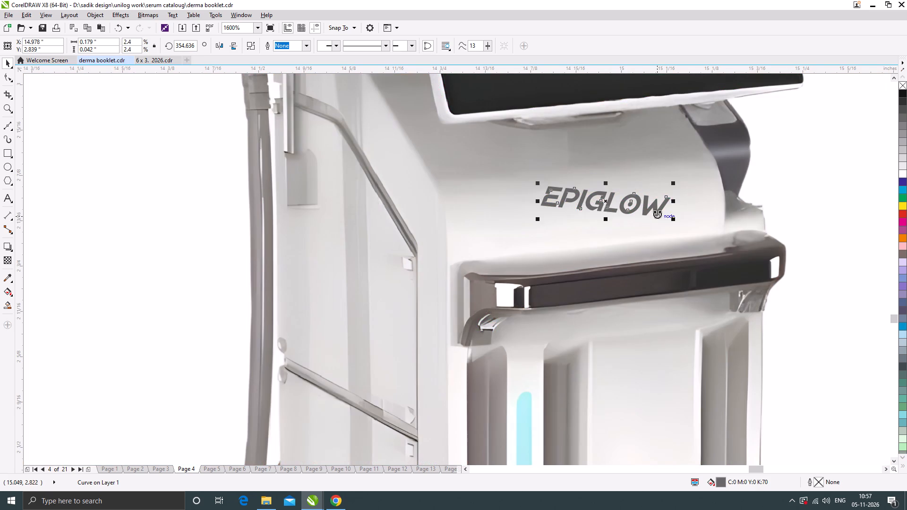
{"action": "left_click_drag", "start_coordinate": [673, 222], "coordinate": [682, 210]}
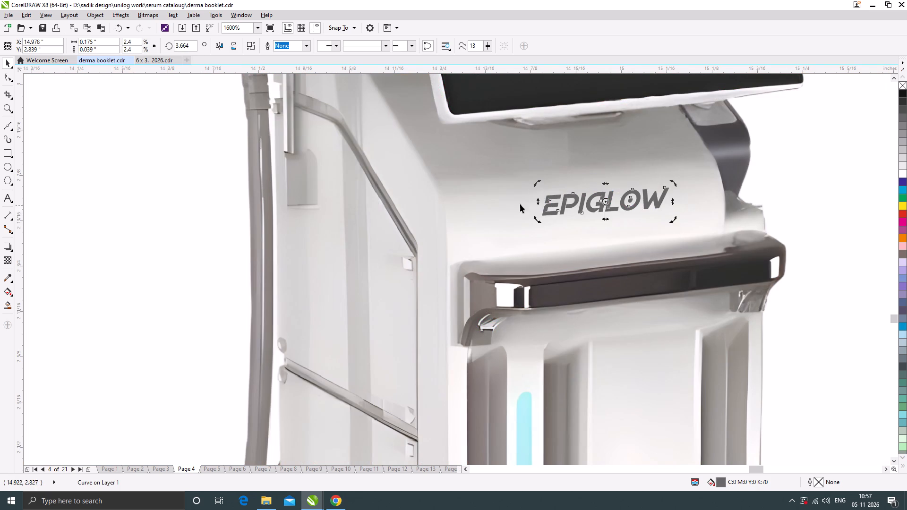
{"action": "scroll", "coordinate": [517, 204], "scroll_direction": "down", "scroll_amount": 2}
{"action": "scroll", "coordinate": [560, 201], "scroll_direction": "up", "scroll_amount": 2}
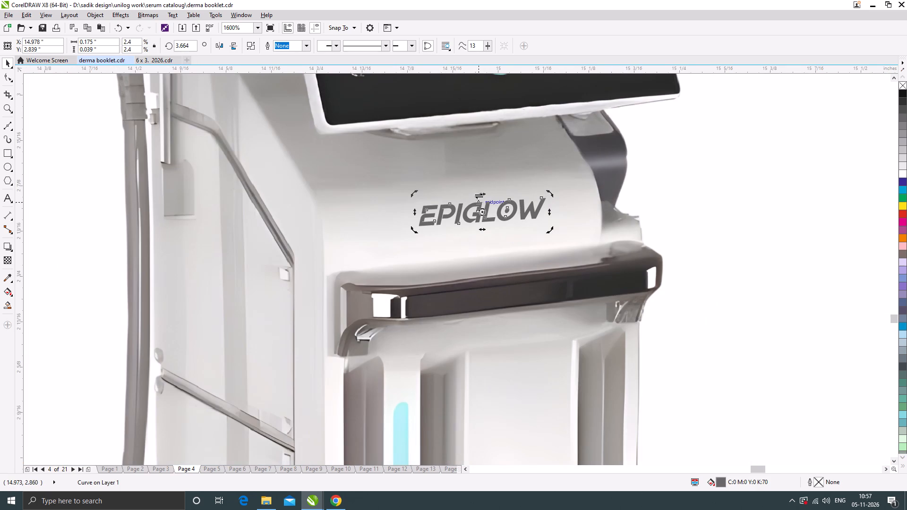
{"action": "left_click_drag", "start_coordinate": [482, 194], "coordinate": [476, 195]}
{"action": "left_click", "coordinate": [481, 212]}
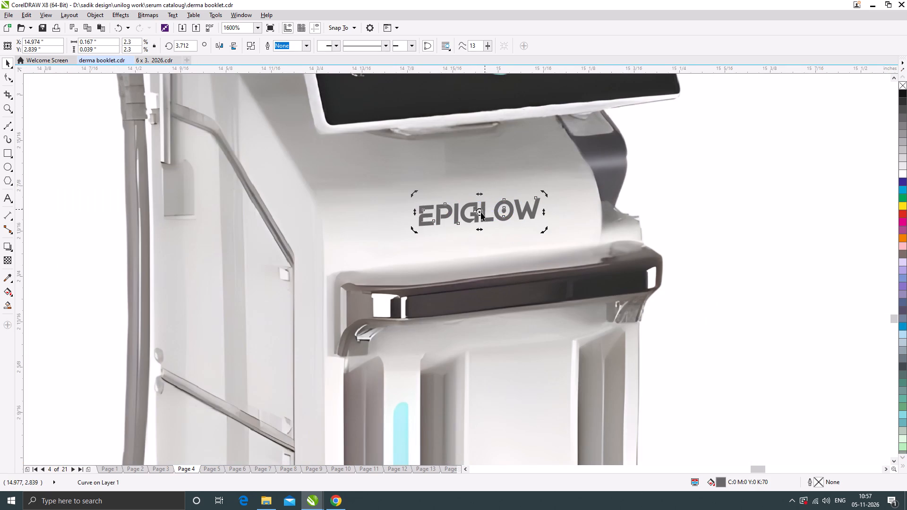
{"action": "left_click_drag", "start_coordinate": [486, 221], "coordinate": [492, 230]}
{"action": "left_click", "coordinate": [492, 229]}
{"action": "scroll", "coordinate": [539, 221], "scroll_direction": "up", "scroll_amount": 1}
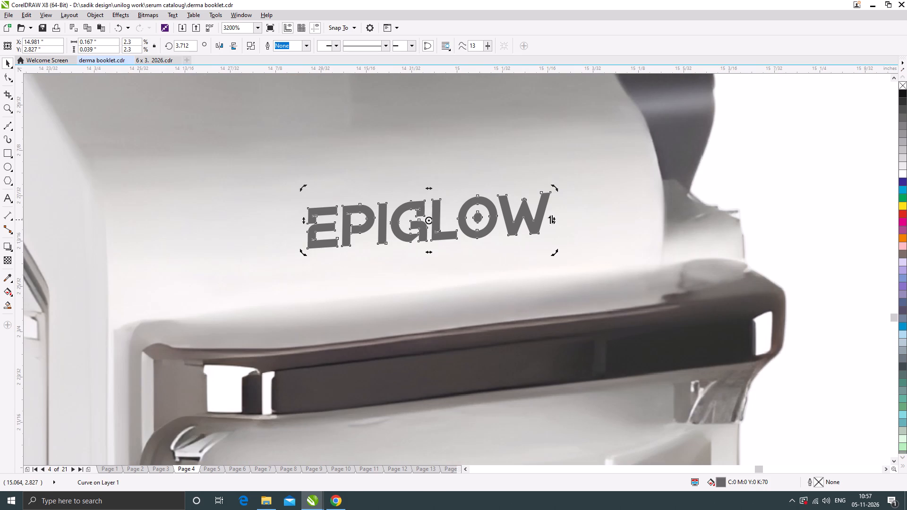
{"action": "left_click_drag", "start_coordinate": [554, 218], "coordinate": [557, 211]}
{"action": "scroll", "coordinate": [500, 212], "scroll_direction": "down", "scroll_amount": 4}
{"action": "left_click", "coordinate": [619, 230]}
Save the derma booklet.
{"action": "scroll", "coordinate": [503, 216], "scroll_direction": "down", "scroll_amount": 1}
{"action": "left_click", "coordinate": [723, 250]}
{"action": "scroll", "coordinate": [612, 226], "scroll_direction": "down", "scroll_amount": 1}
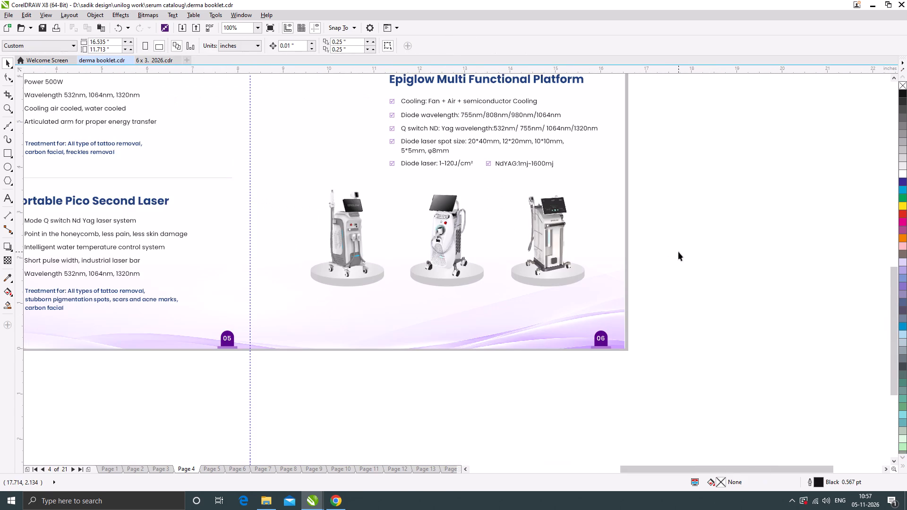
{"action": "left_click", "coordinate": [678, 252]}
{"action": "scroll", "coordinate": [525, 270], "scroll_direction": "down", "scroll_amount": 1}
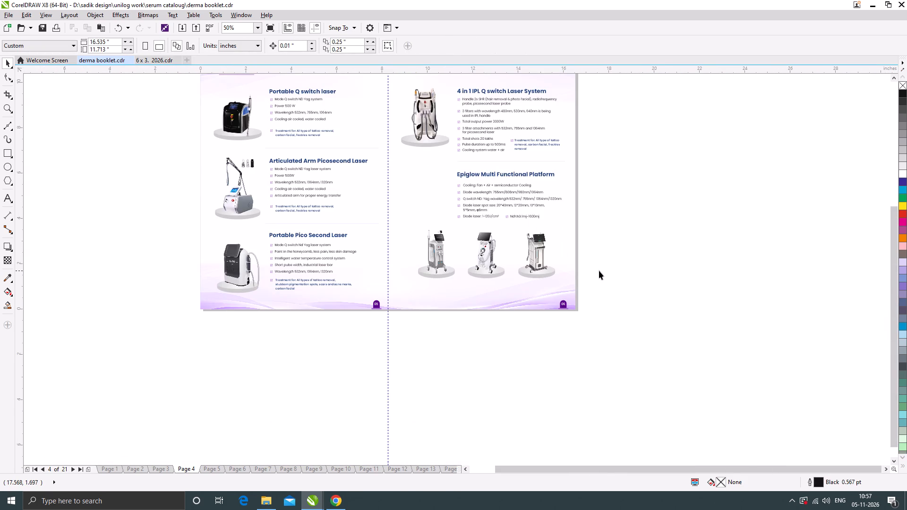
{"action": "key", "text": "ctrl+s"}
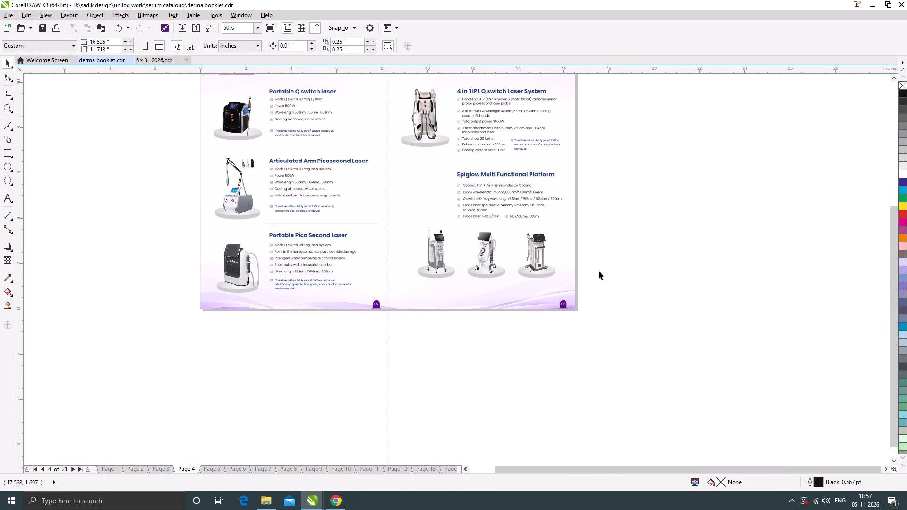
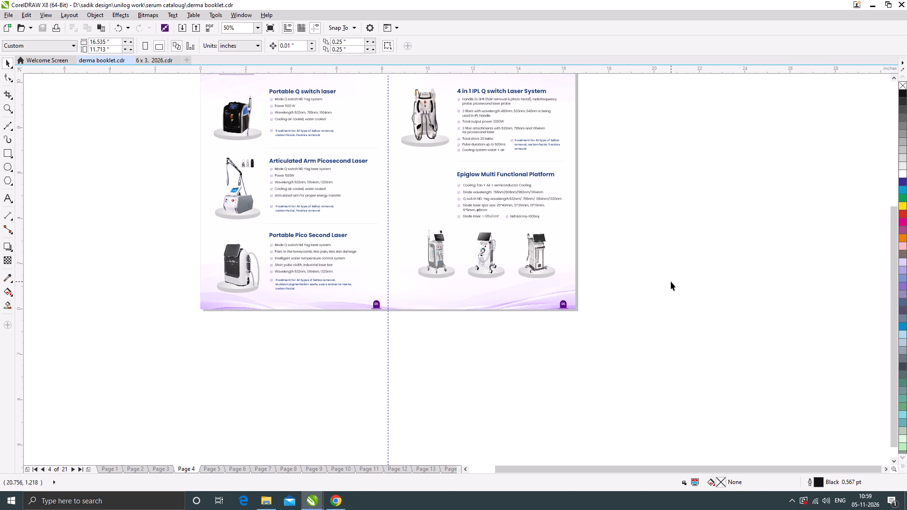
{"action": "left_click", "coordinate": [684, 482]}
Stretch the divider line above the Epiglow Multi Functional Platform heading toward the spine to a width of about 6.73 in.
{"action": "left_click", "coordinate": [462, 161]}
{"action": "scroll", "coordinate": [459, 161], "scroll_direction": "up", "scroll_amount": 2}
{"action": "scroll", "coordinate": [459, 161], "scroll_direction": "down", "scroll_amount": 1}
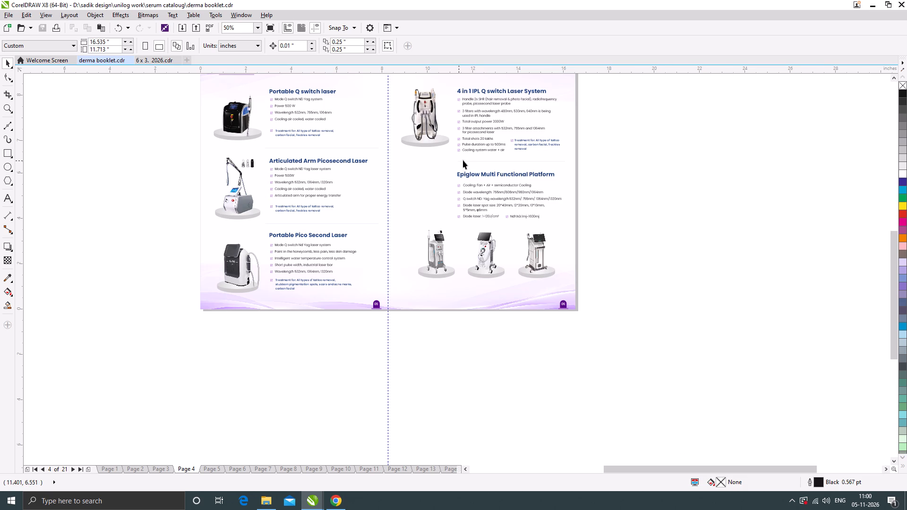
{"action": "left_click", "coordinate": [460, 162]}
{"action": "left_click_drag", "start_coordinate": [444, 165], "coordinate": [281, 172]}
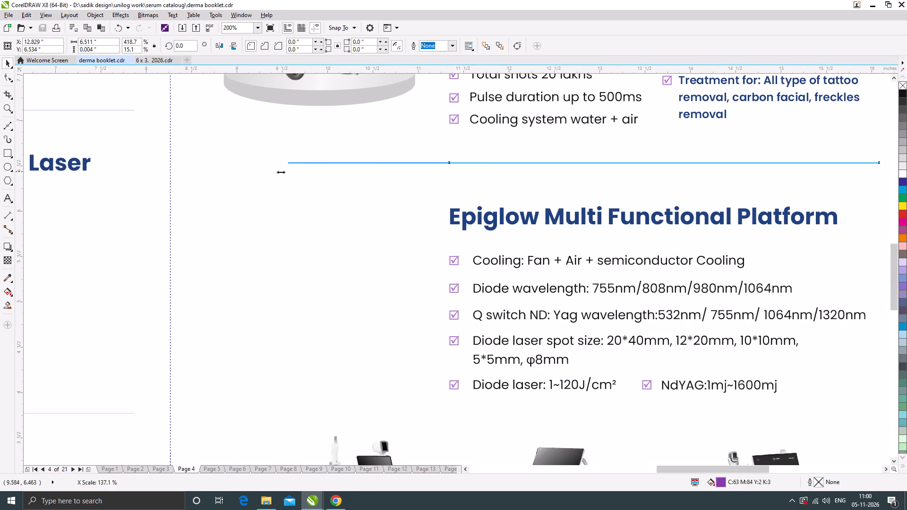
{"action": "left_click_drag", "start_coordinate": [281, 172], "coordinate": [263, 174]}
{"action": "scroll", "coordinate": [394, 175], "scroll_direction": "down", "scroll_amount": 1}
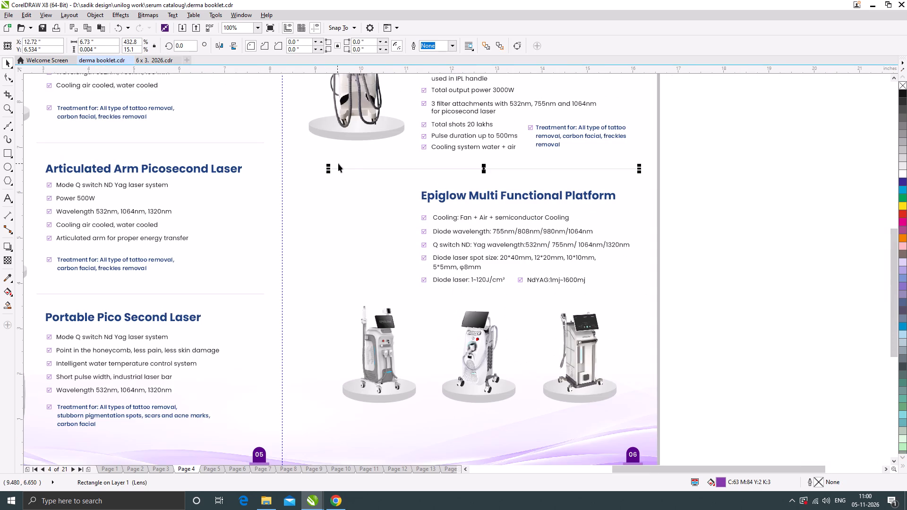
{"action": "scroll", "coordinate": [501, 220], "scroll_direction": "down", "scroll_amount": 1}
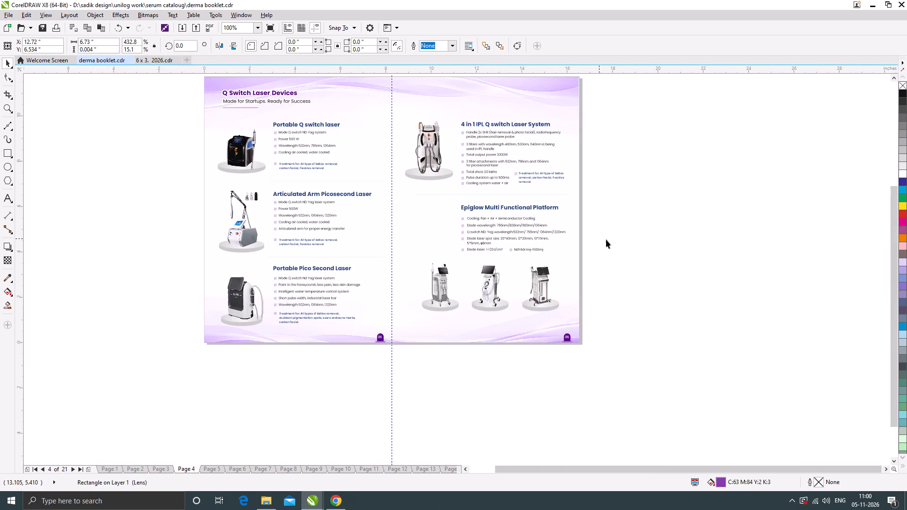
Move the divider line slightly down toward the Epiglow heading, to a vertical position of about 6.41 in.
{"action": "scroll", "coordinate": [498, 193], "scroll_direction": "up", "scroll_amount": 2}
{"action": "left_click_drag", "start_coordinate": [487, 198], "coordinate": [486, 205]}
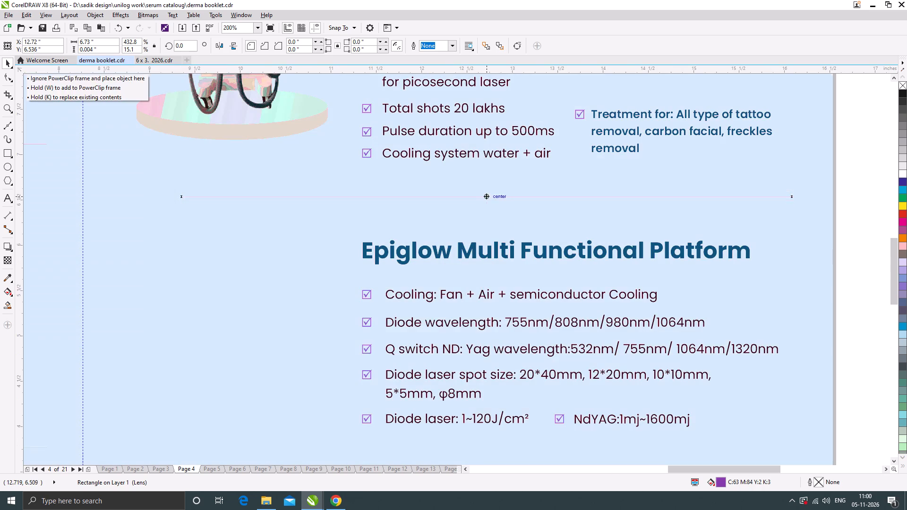
{"action": "left_click_drag", "start_coordinate": [486, 205], "coordinate": [485, 208]}
{"action": "scroll", "coordinate": [484, 206], "scroll_direction": "down", "scroll_amount": 2}
{"action": "left_click", "coordinate": [614, 323]}
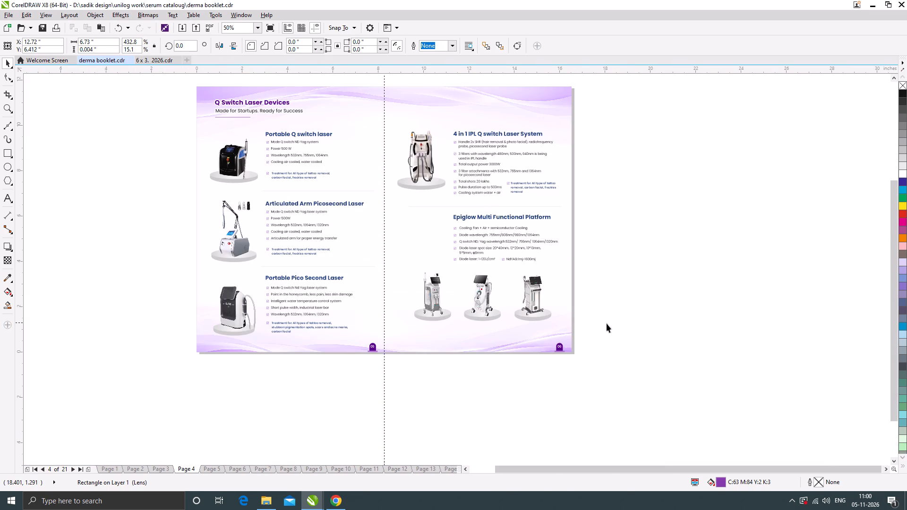
Enlarge the three Epiglow machines and pedestals together to about 6.26 × 2.24 in and shift them toward the spine, centred at about X 12.58 in.
{"action": "left_click_drag", "start_coordinate": [577, 332], "coordinate": [396, 264]}
{"action": "scroll", "coordinate": [496, 341], "scroll_direction": "up", "scroll_amount": 1}
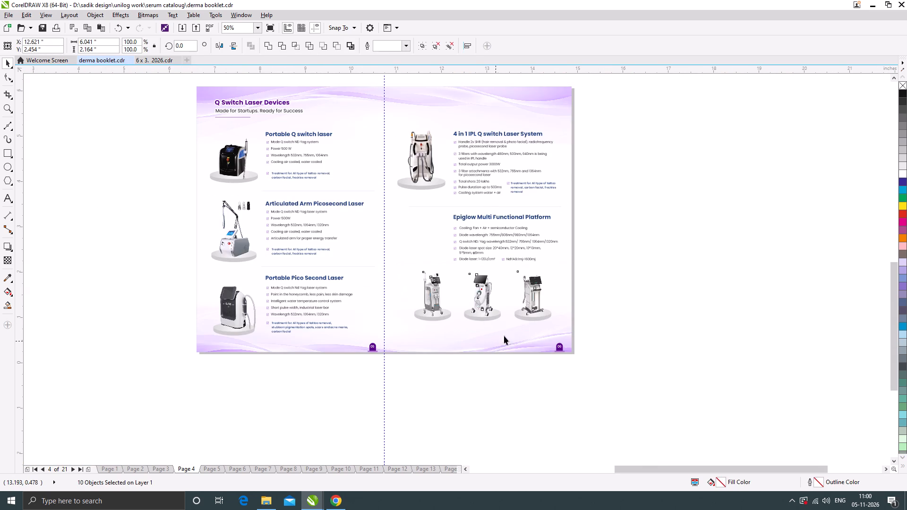
{"action": "left_click_drag", "start_coordinate": [612, 304], "coordinate": [623, 311]}
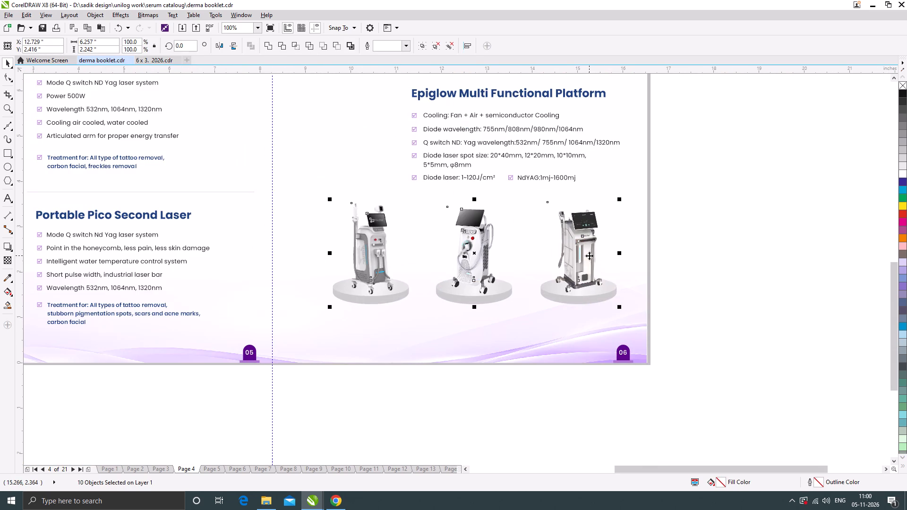
{"action": "left_click_drag", "start_coordinate": [589, 255], "coordinate": [582, 255]}
{"action": "scroll", "coordinate": [548, 255], "scroll_direction": "down", "scroll_amount": 1}
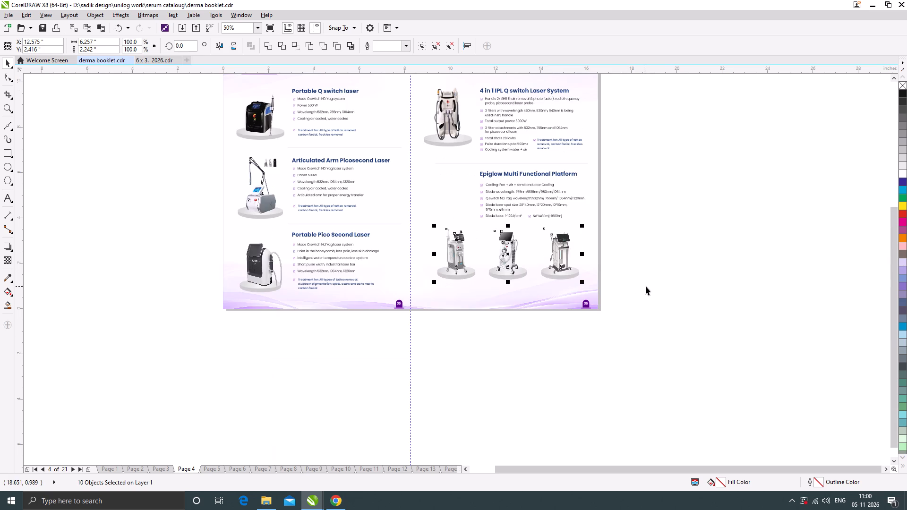
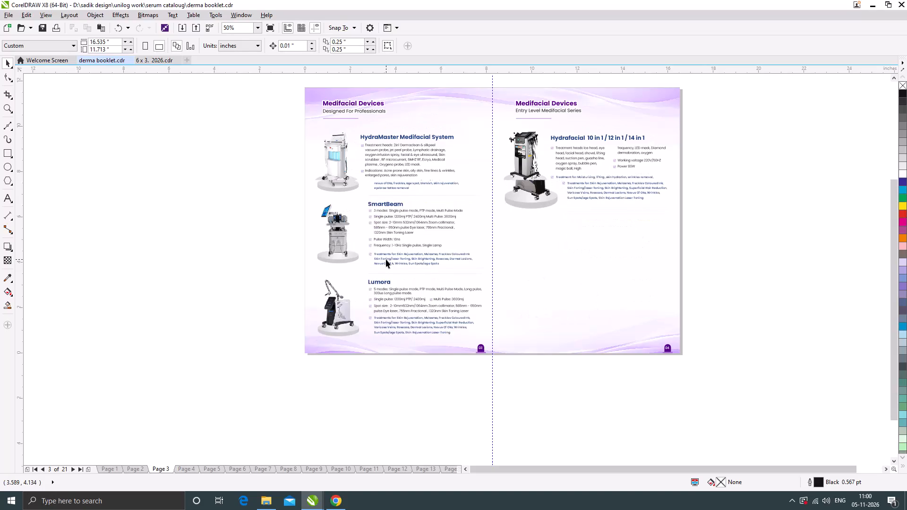
Review the booklet's device spreads, from Medifacial and Q Switch Laser Devices through to the Laser Hair Removal Devices spread.
{"action": "key", "text": "Page_Up"}
{"action": "key", "text": "Page_Down"}
{"action": "key", "text": "Page_Down"}
{"action": "key", "text": "Page_Down"}
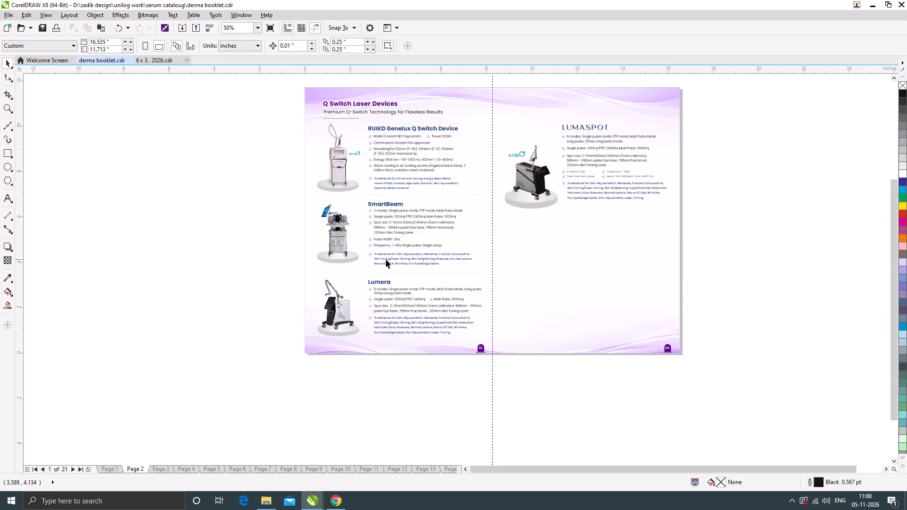
{"action": "key", "text": "Page_Down"}
{"action": "key", "text": "Page_Down"}
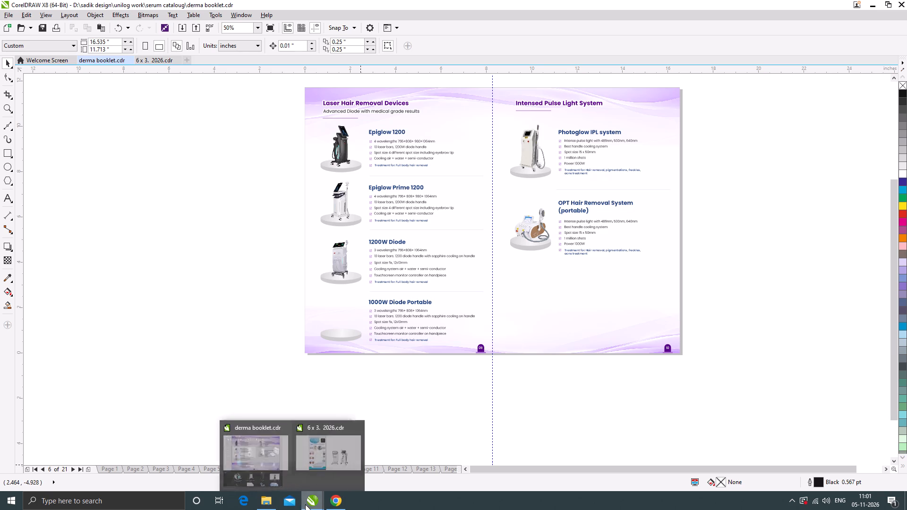
Switch to File Explorer and look through the Downloads folder for source files for the booklet.
{"action": "left_click", "coordinate": [268, 503]}
{"action": "scroll", "coordinate": [411, 305], "scroll_direction": "down", "scroll_amount": 2}
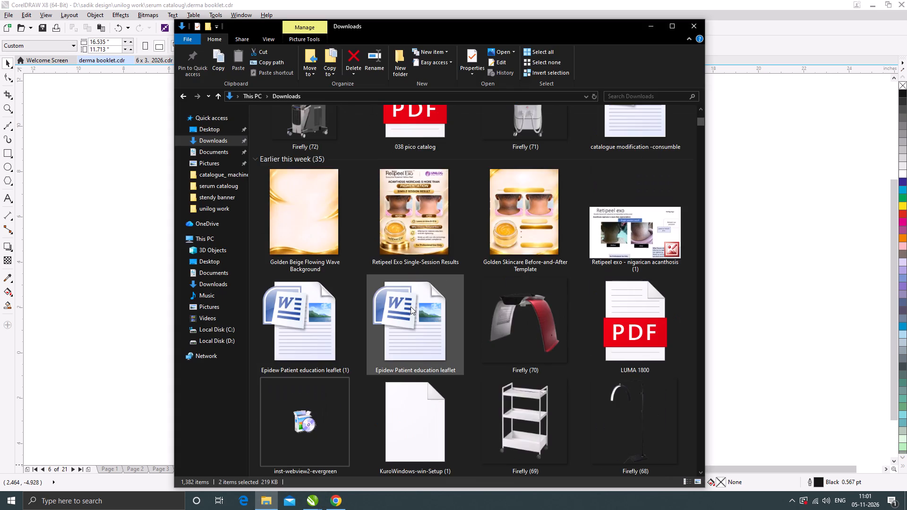
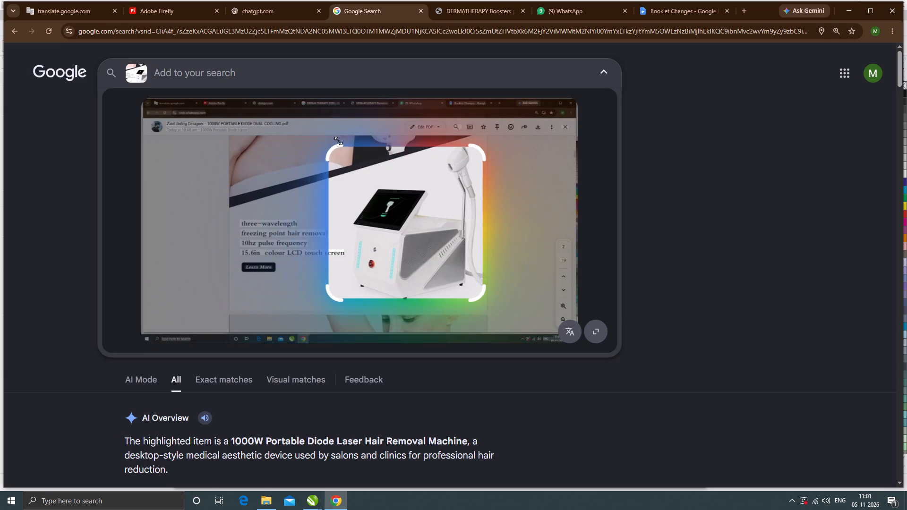
Narrow the visual search area around the white portable diode laser machine and preview the two IndiaMART matches.
{"action": "left_click_drag", "start_coordinate": [338, 141], "coordinate": [343, 137]}
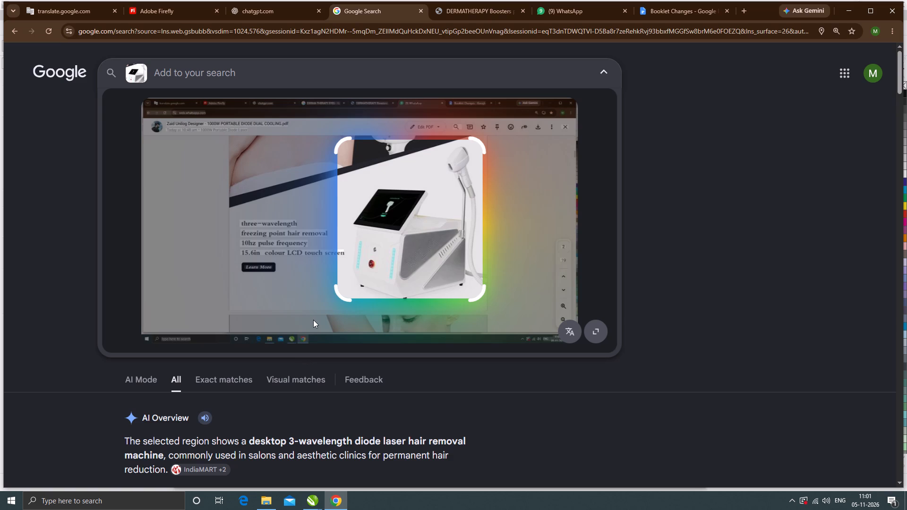
{"action": "scroll", "coordinate": [313, 320], "scroll_direction": "down", "scroll_amount": 7}
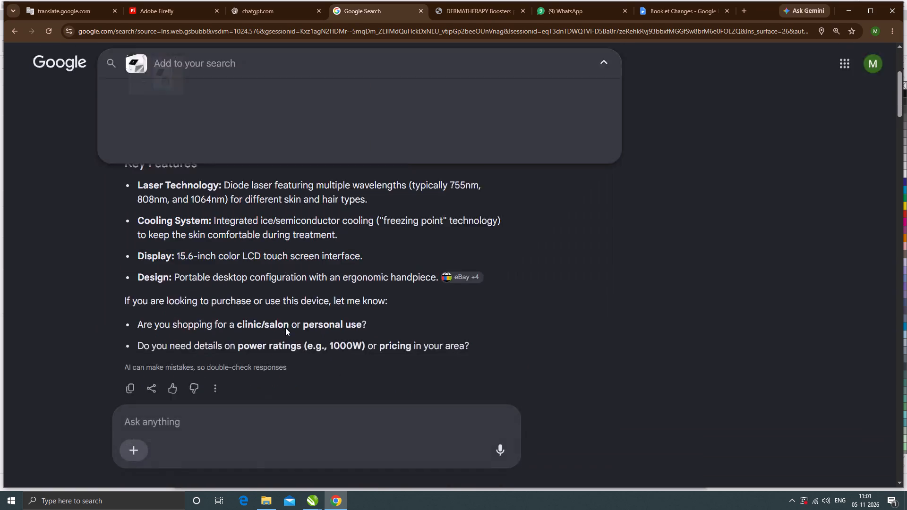
{"action": "scroll", "coordinate": [288, 328], "scroll_direction": "down", "scroll_amount": 4}
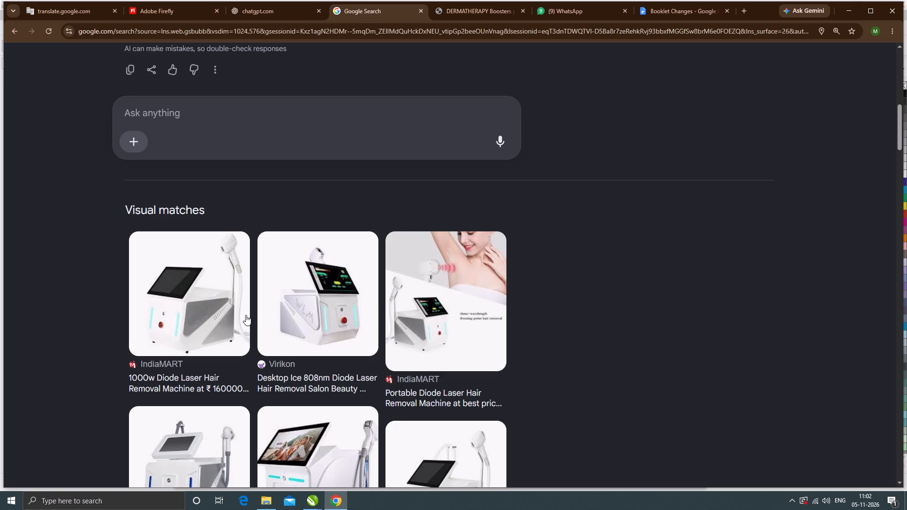
{"action": "scroll", "coordinate": [316, 337], "scroll_direction": "down", "scroll_amount": 1}
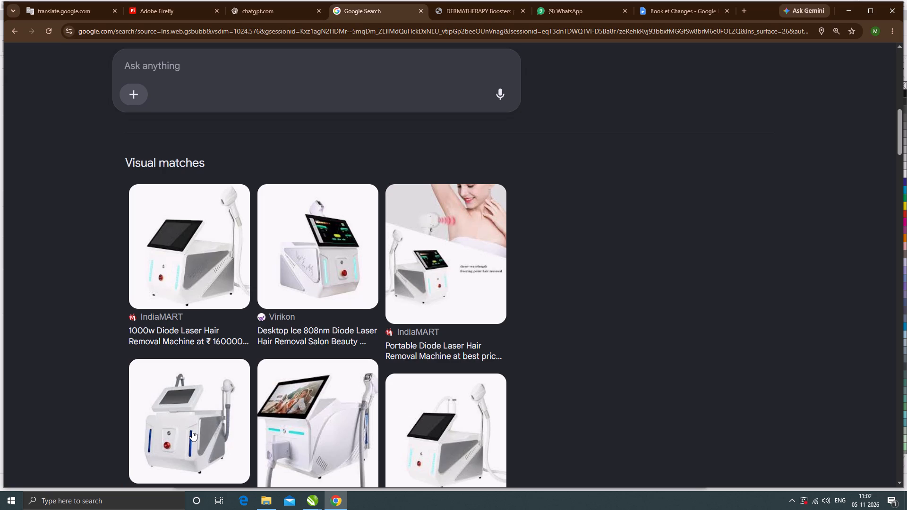
{"action": "left_click", "coordinate": [201, 265]}
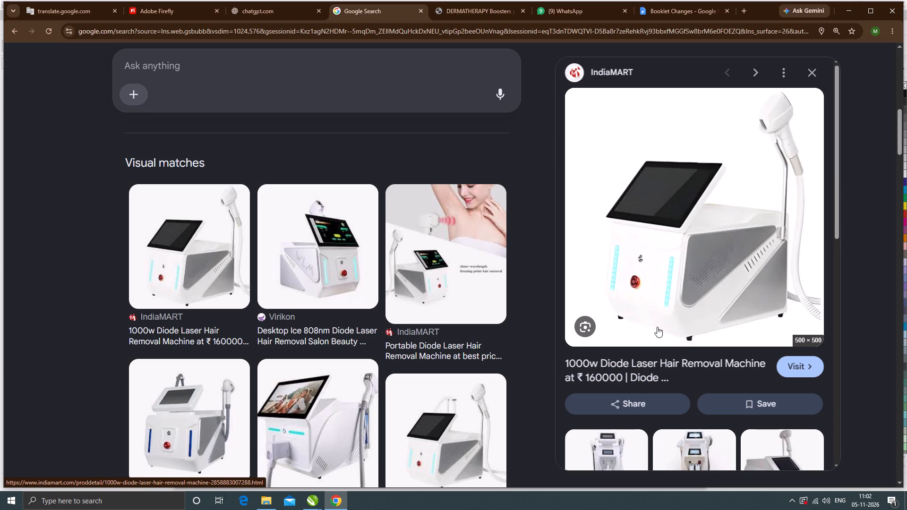
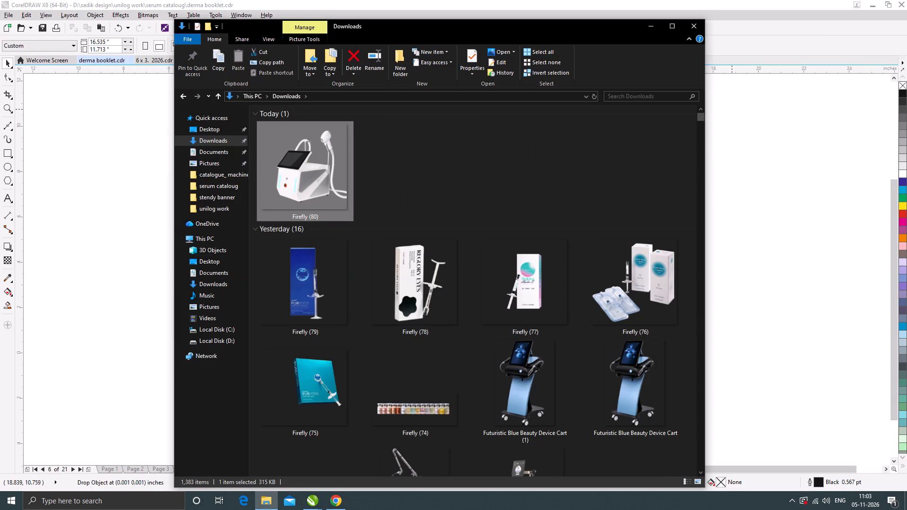
{"action": "left_click", "coordinate": [652, 26]}
Scale the machine image down to about 1.655 inches square and place it on the empty podium beside 1000W Diode Portable.
{"action": "scroll", "coordinate": [316, 247], "scroll_direction": "down", "scroll_amount": 1}
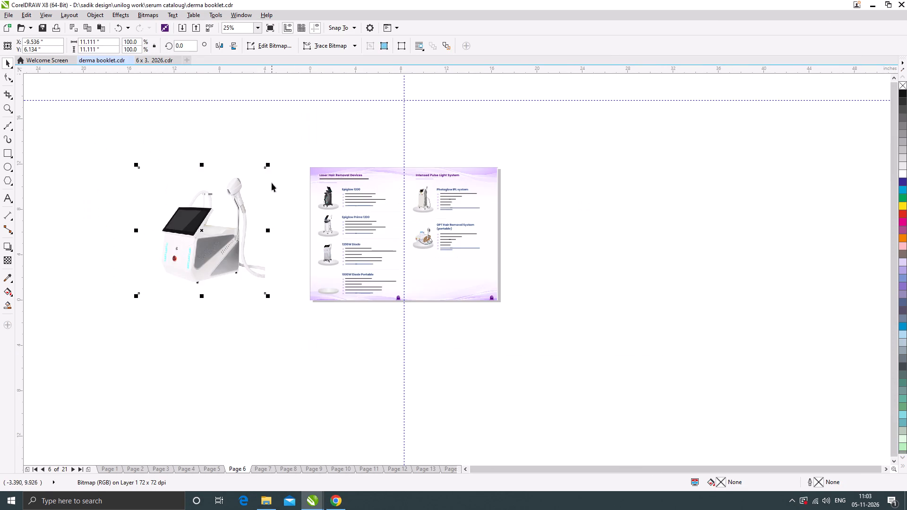
{"action": "left_click_drag", "start_coordinate": [268, 162], "coordinate": [221, 213]}
{"action": "left_click_drag", "start_coordinate": [205, 238], "coordinate": [318, 289]}
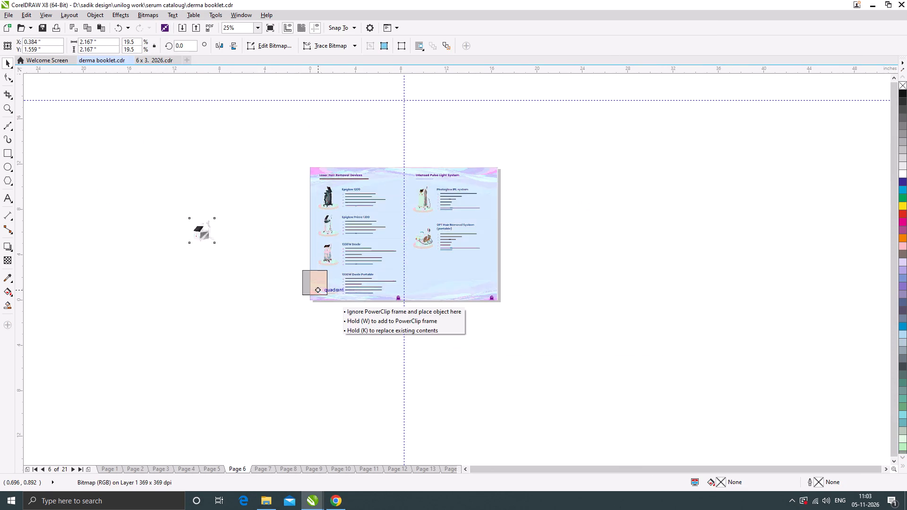
{"action": "left_click_drag", "start_coordinate": [318, 289], "coordinate": [323, 289]}
{"action": "scroll", "coordinate": [324, 288], "scroll_direction": "up", "scroll_amount": 3}
{"action": "left_click_drag", "start_coordinate": [387, 150], "coordinate": [368, 173]}
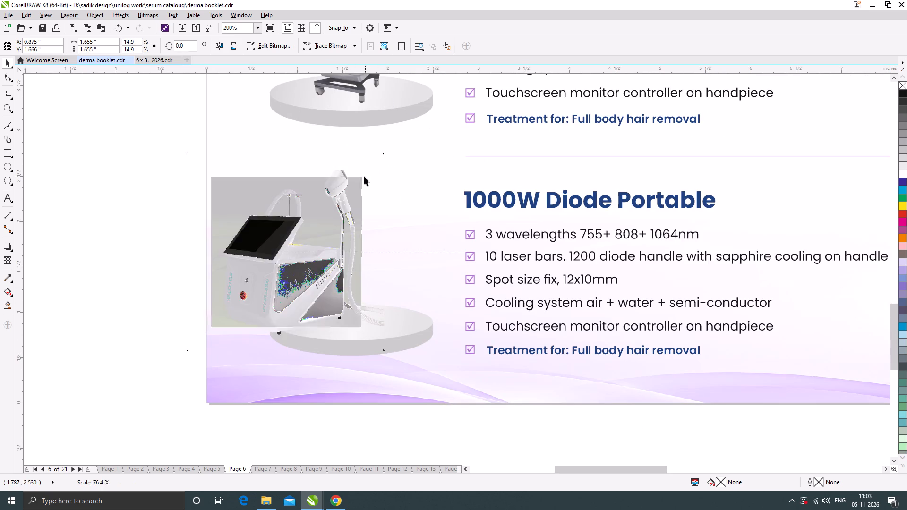
{"action": "left_click_drag", "start_coordinate": [298, 287], "coordinate": [358, 293]}
{"action": "scroll", "coordinate": [355, 300], "scroll_direction": "up", "scroll_amount": 1}
{"action": "left_click_drag", "start_coordinate": [359, 282], "coordinate": [360, 299]}
Darken the machine image slightly with Brightness/Contrast/Intensity, using a small negative brightness, contrast -1 and intensity -2.
{"action": "key", "text": "ctrl+b"}
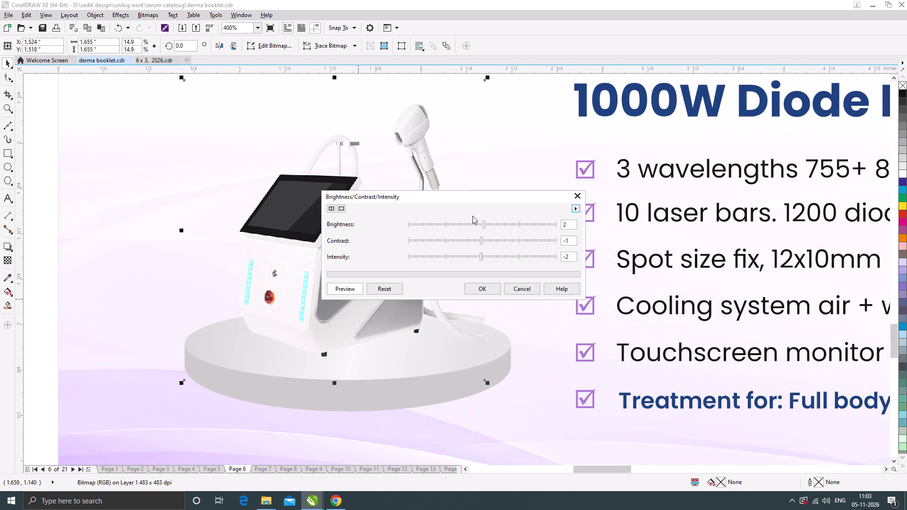
{"action": "left_click", "coordinate": [494, 224]}
{"action": "left_click", "coordinate": [476, 221]}
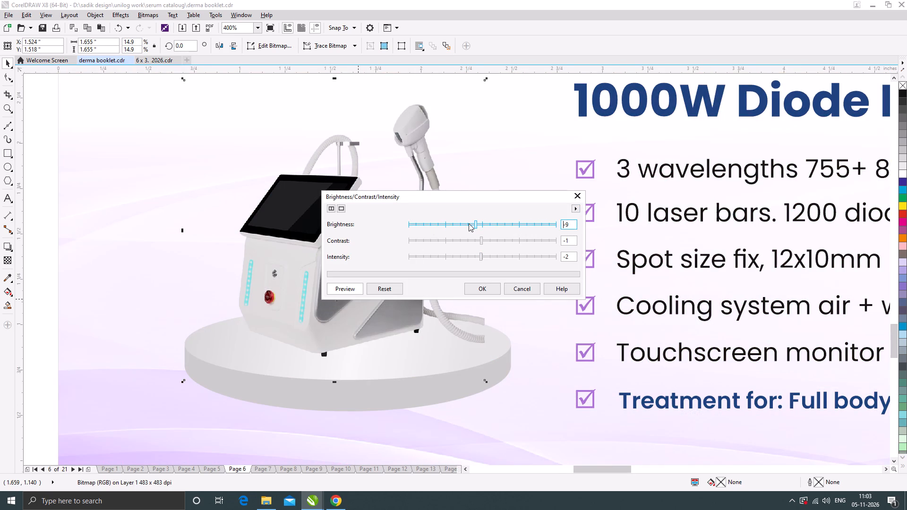
{"action": "left_click", "coordinate": [479, 223]}
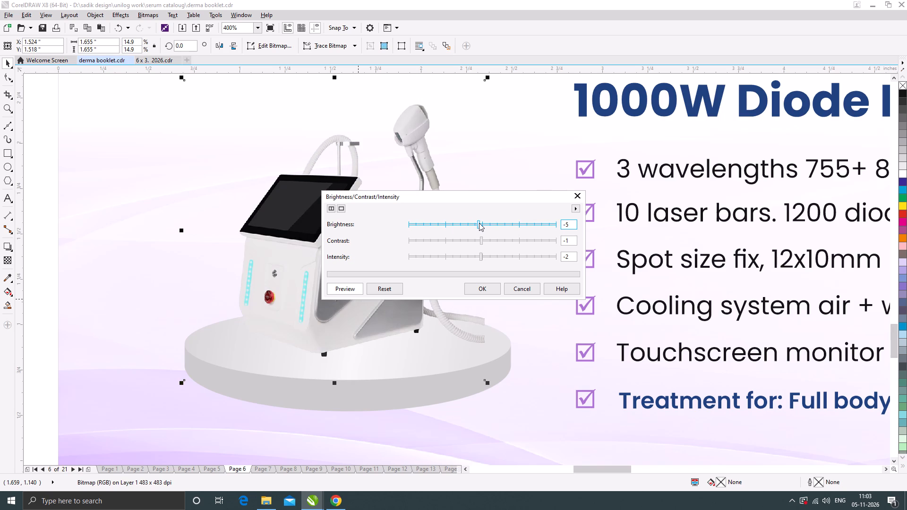
{"action": "left_click", "coordinate": [476, 223]}
{"action": "left_click", "coordinate": [493, 287]}
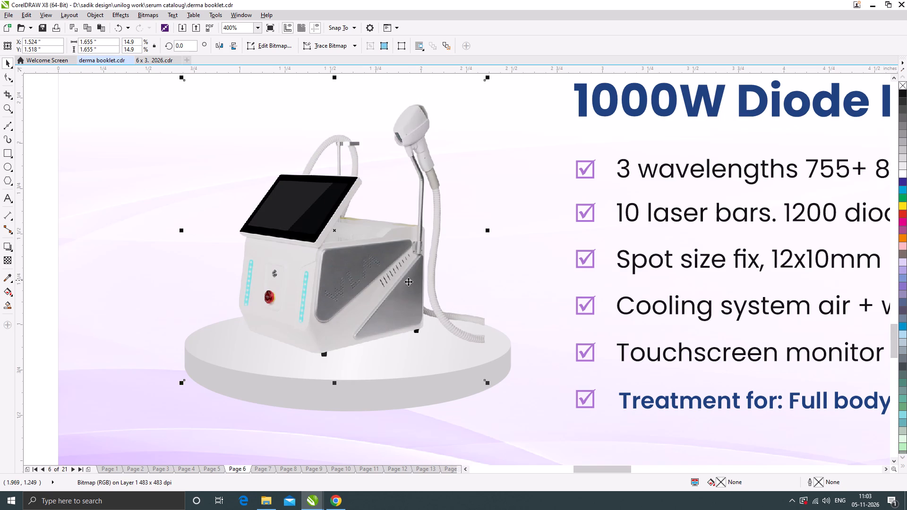
Lower the machine slightly on its podium and fade out the cut-off hose end with a linear transparency.
{"action": "left_click_drag", "start_coordinate": [407, 282], "coordinate": [408, 291]}
{"action": "left_click", "coordinate": [11, 258]}
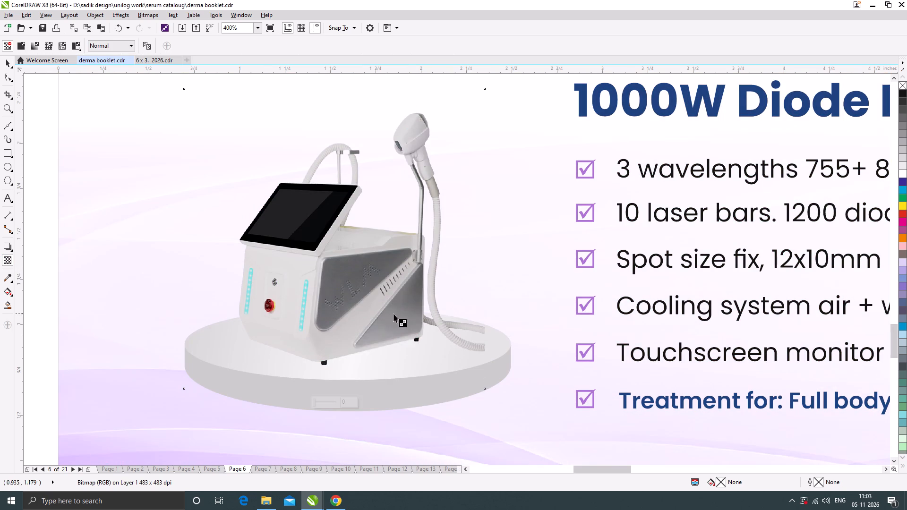
{"action": "left_click_drag", "start_coordinate": [428, 313], "coordinate": [485, 338]}
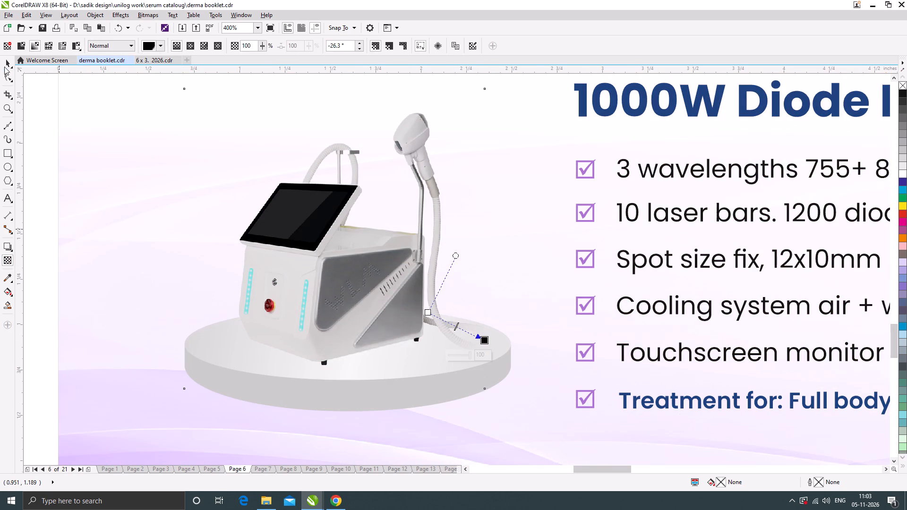
{"action": "left_click", "coordinate": [6, 62]}
Stretch the portable machine image slightly wider on its podium.
{"action": "scroll", "coordinate": [369, 200], "scroll_direction": "down", "scroll_amount": 1}
{"action": "left_click_drag", "start_coordinate": [430, 221], "coordinate": [435, 228]}
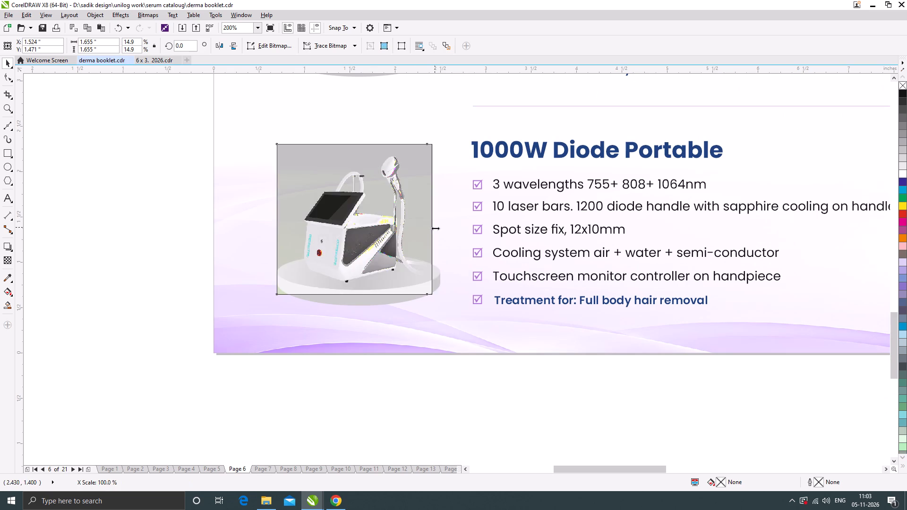
{"action": "left_click_drag", "start_coordinate": [435, 228], "coordinate": [437, 233]}
{"action": "scroll", "coordinate": [334, 228], "scroll_direction": "down", "scroll_amount": 1}
{"action": "left_click", "coordinate": [368, 337]}
{"action": "scroll", "coordinate": [348, 240], "scroll_direction": "up", "scroll_amount": 1}
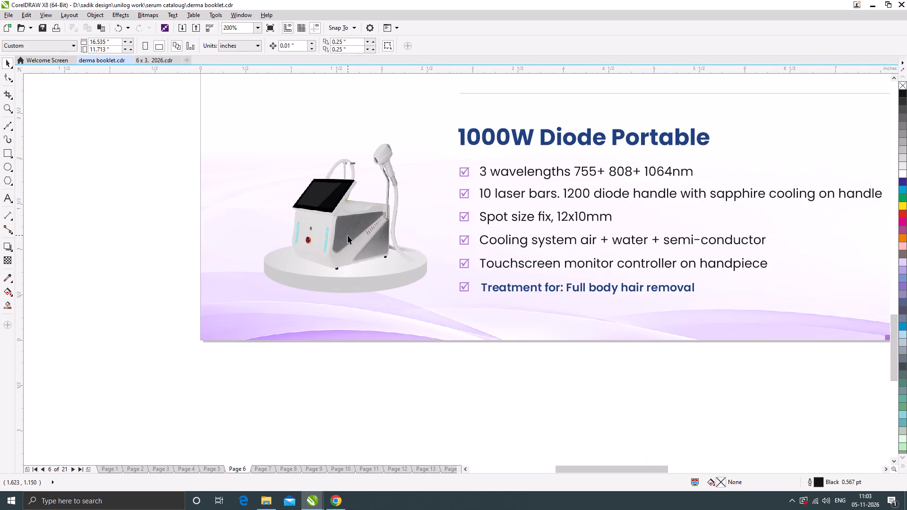
Enlarge the machine image to about 1.92 by 1.83 inches and recentre it on the podium.
{"action": "left_click", "coordinate": [348, 235]}
{"action": "left_click_drag", "start_coordinate": [261, 127], "coordinate": [242, 112]}
{"action": "scroll", "coordinate": [342, 235], "scroll_direction": "up", "scroll_amount": 1}
{"action": "left_click_drag", "start_coordinate": [363, 226], "coordinate": [380, 229]}
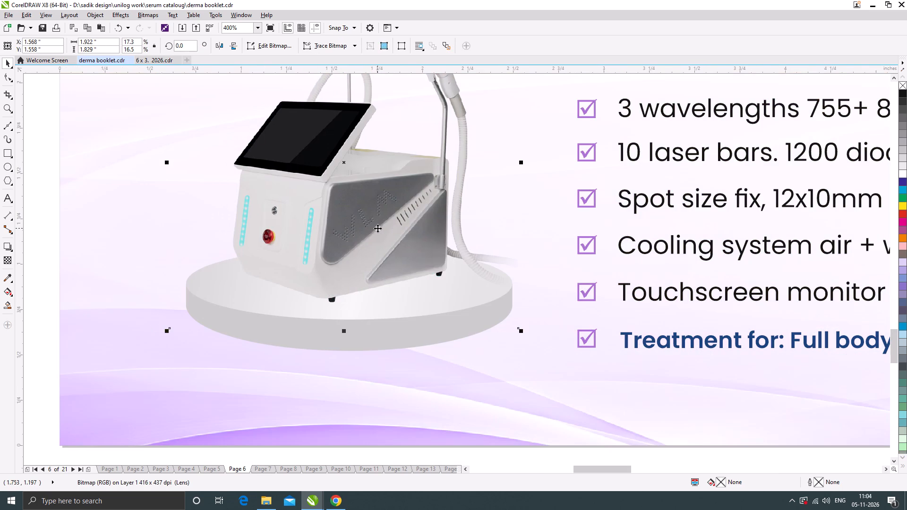
{"action": "left_click", "coordinate": [377, 228]}
{"action": "scroll", "coordinate": [333, 226], "scroll_direction": "down", "scroll_amount": 2}
{"action": "left_click", "coordinate": [354, 348]}
{"action": "scroll", "coordinate": [294, 237], "scroll_direction": "down", "scroll_amount": 1}
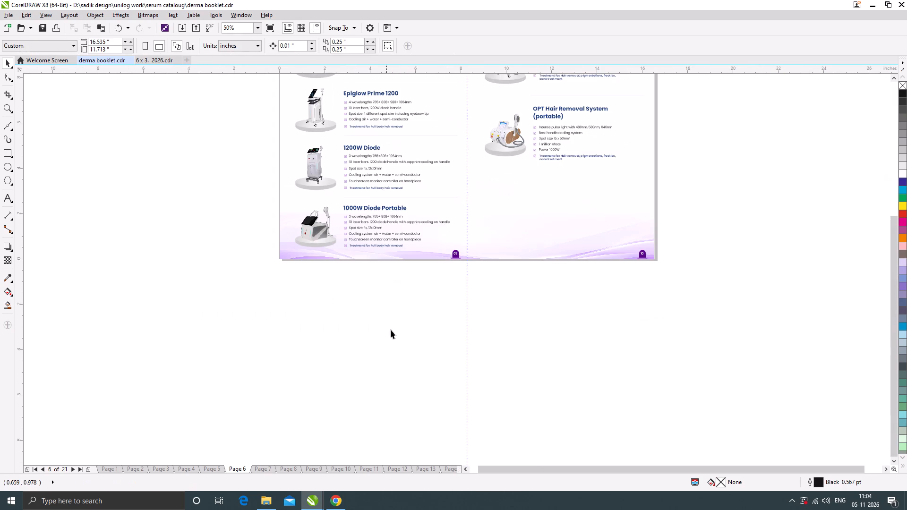
{"action": "left_click", "coordinate": [399, 334]}
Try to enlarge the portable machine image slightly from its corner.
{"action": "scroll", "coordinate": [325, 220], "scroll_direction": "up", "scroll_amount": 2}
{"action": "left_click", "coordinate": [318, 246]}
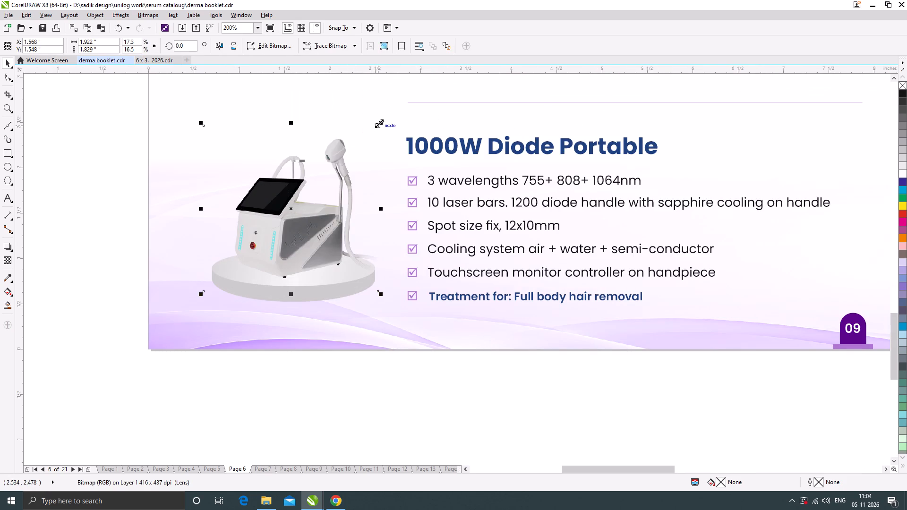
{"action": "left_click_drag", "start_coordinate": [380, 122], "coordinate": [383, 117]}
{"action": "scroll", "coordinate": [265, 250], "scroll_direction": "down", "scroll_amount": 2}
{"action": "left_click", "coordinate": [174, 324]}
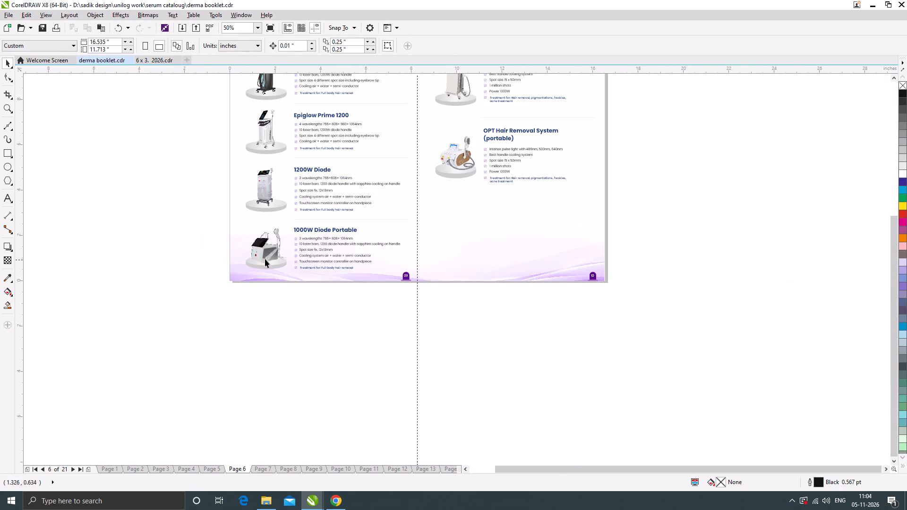
Move the portable machine image slightly upward on its podium and check it against the whole spread.
{"action": "scroll", "coordinate": [266, 252], "scroll_direction": "up", "scroll_amount": 1}
{"action": "scroll", "coordinate": [273, 236], "scroll_direction": "down", "scroll_amount": 1}
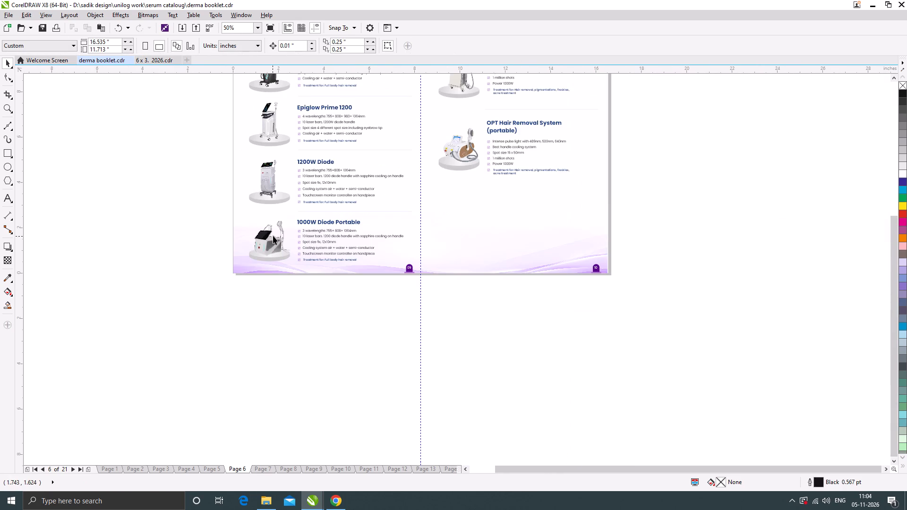
{"action": "left_click", "coordinate": [289, 307]}
{"action": "scroll", "coordinate": [271, 241], "scroll_direction": "up", "scroll_amount": 3}
{"action": "left_click_drag", "start_coordinate": [275, 258], "coordinate": [275, 253]}
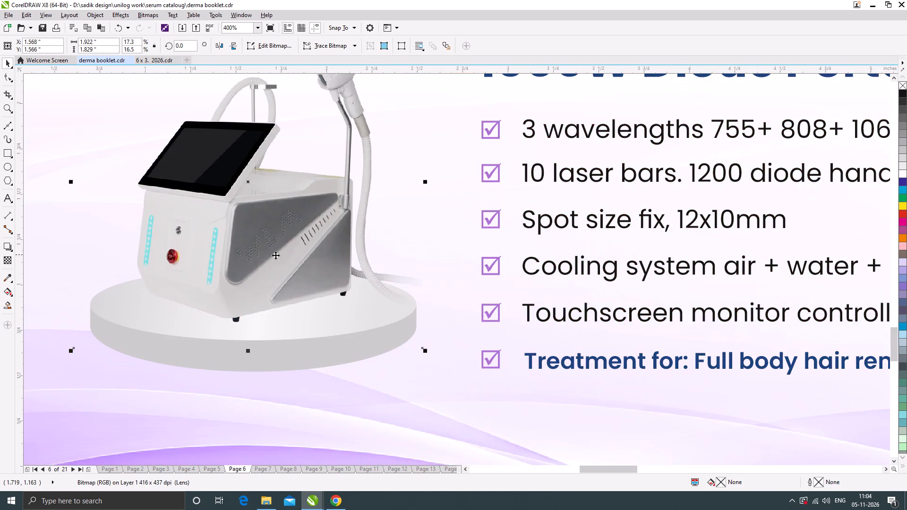
{"action": "scroll", "coordinate": [275, 257], "scroll_direction": "down", "scroll_amount": 3}
{"action": "left_click", "coordinate": [299, 336]}
{"action": "scroll", "coordinate": [307, 306], "scroll_direction": "down", "scroll_amount": 1}
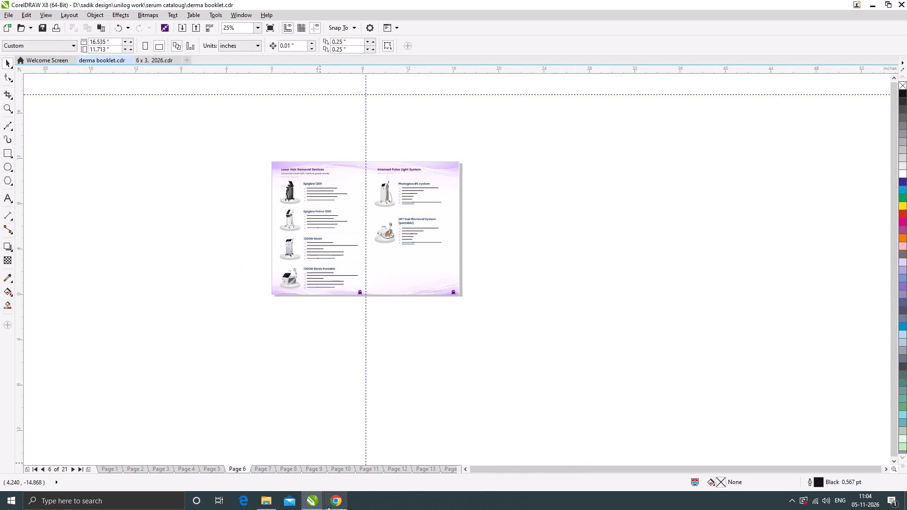
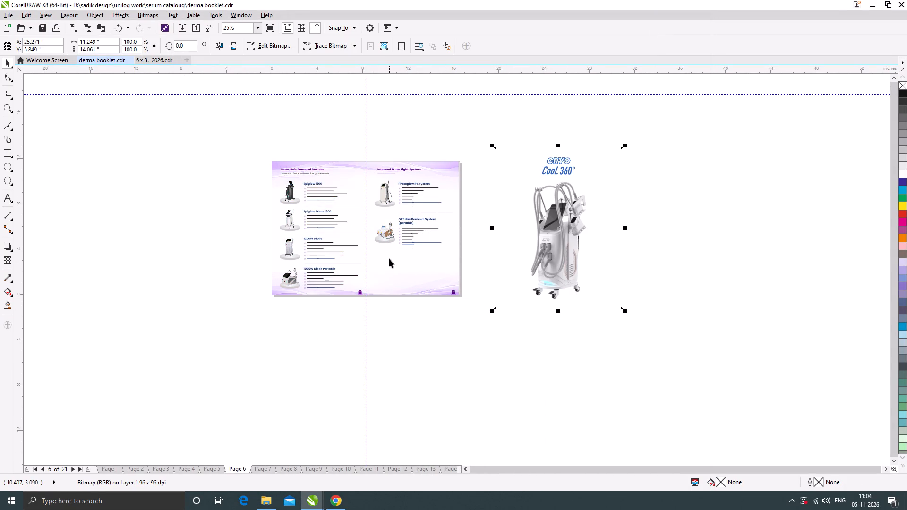
Look through the booklet's spreads to find the page with the Cool 360 machine.
{"action": "key", "text": "Page_Up"}
{"action": "scroll", "coordinate": [370, 210], "scroll_direction": "up", "scroll_amount": 1}
{"action": "key", "text": "Page_Up"}
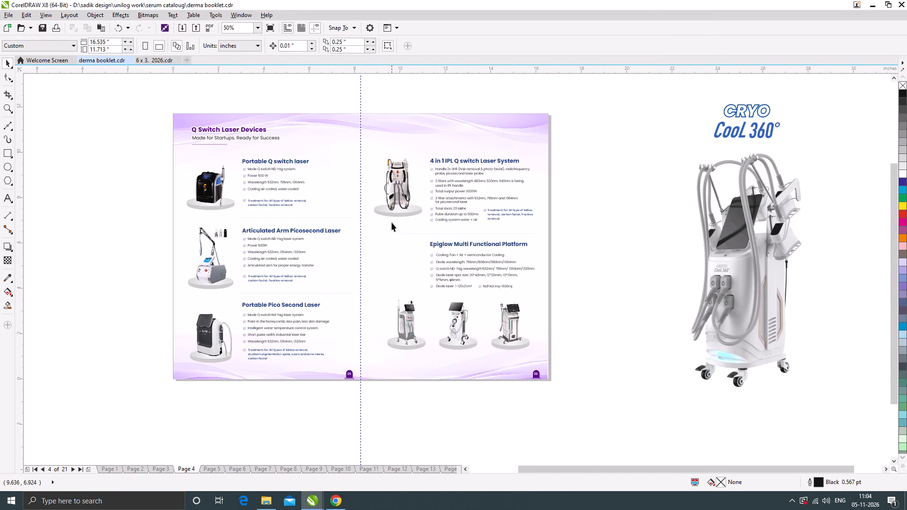
{"action": "key", "text": "Page_Up"}
{"action": "key", "text": "Page_Up"}
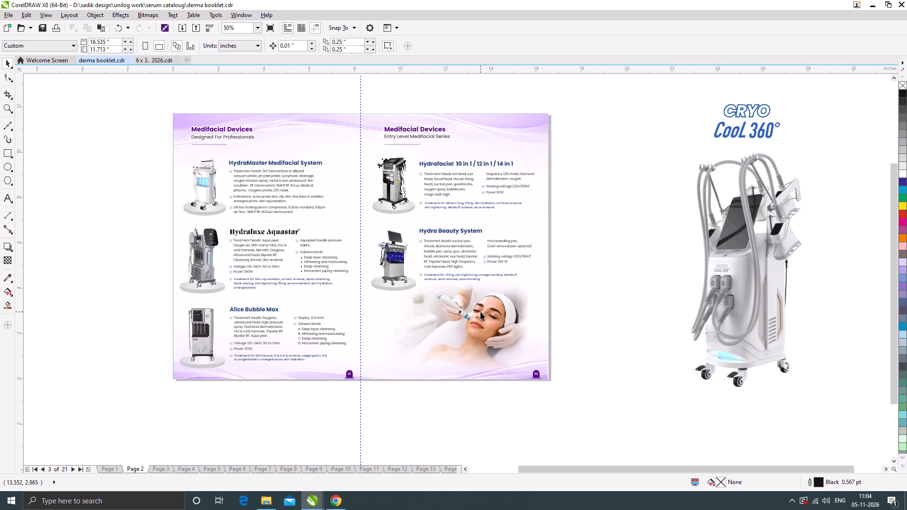
{"action": "key", "text": "Page_Down"}
{"action": "key", "text": "Page_Down"}
{"action": "key", "text": "Page_Down"}
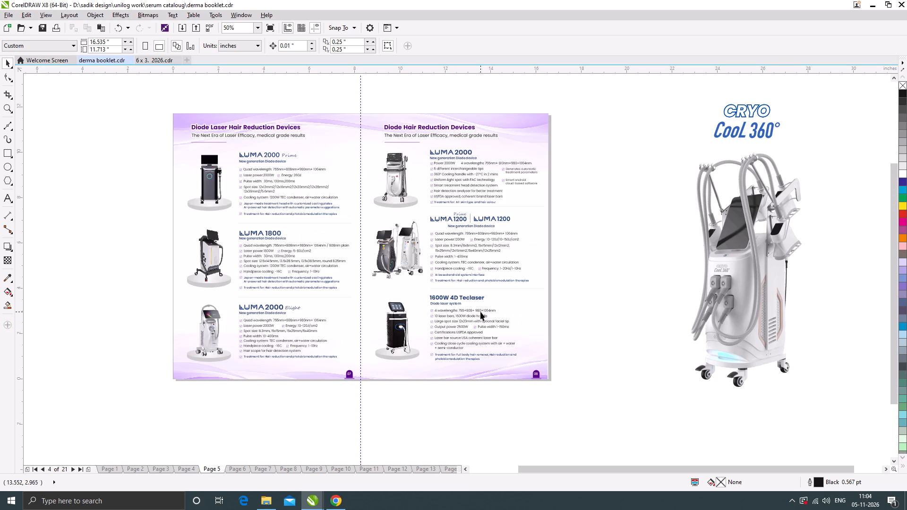
{"action": "key", "text": "Page_Down"}
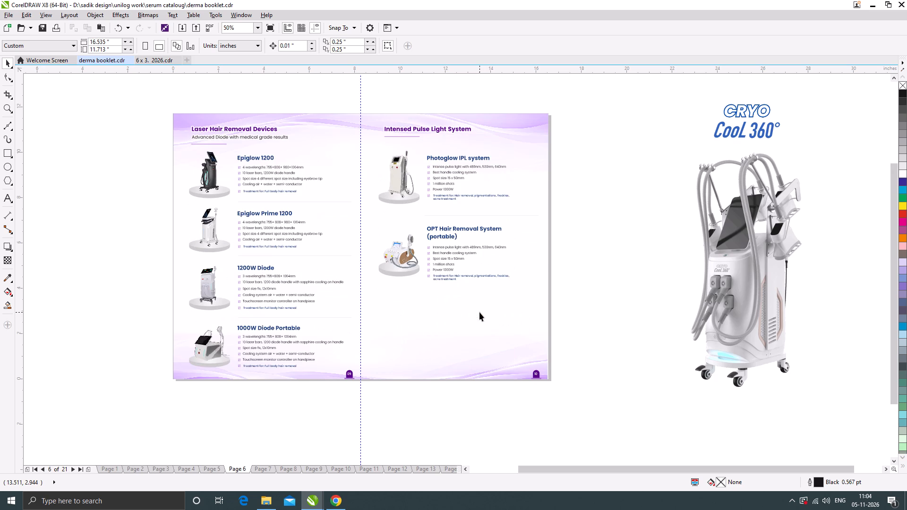
{"action": "key", "text": "Page_Down"}
{"action": "key", "text": "Page_Up"}
{"action": "key", "text": "Page_Down"}
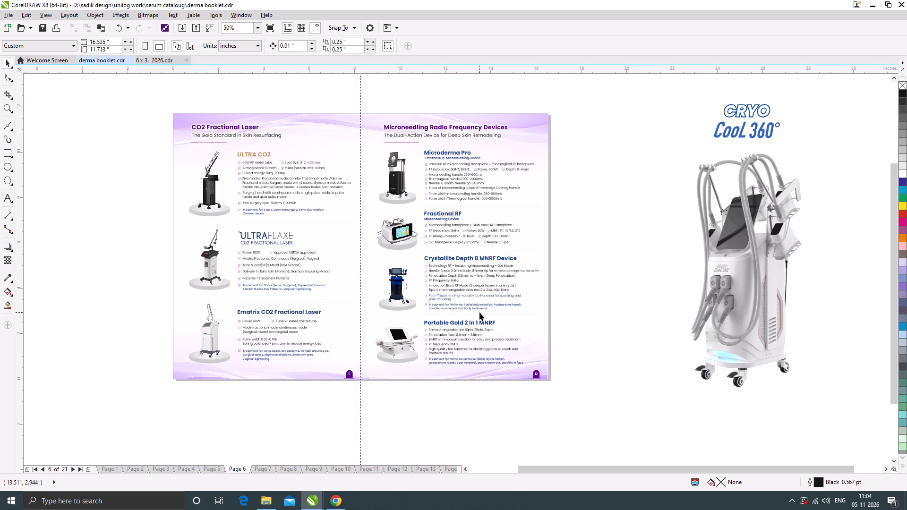
{"action": "key", "text": "Page_Down"}
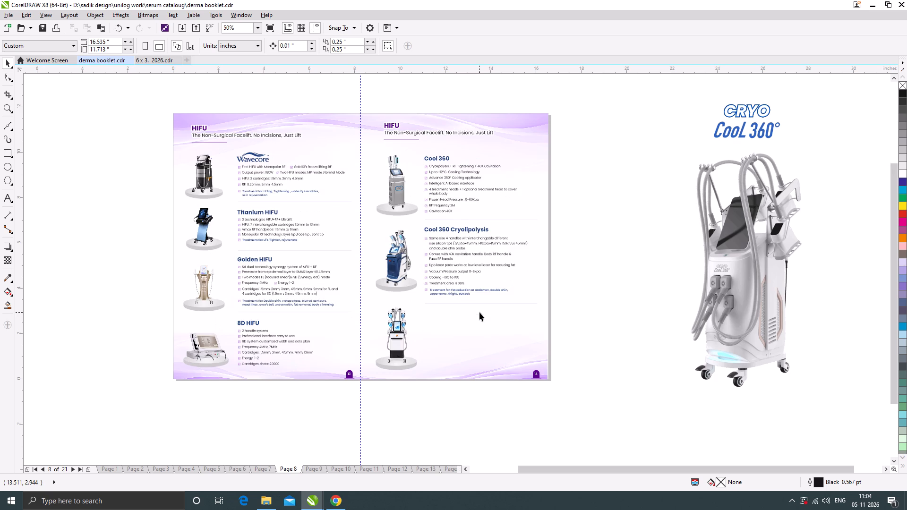
Delete the existing Cool 360 machine image from its podium on page 8.
{"action": "left_click", "coordinate": [394, 187]}
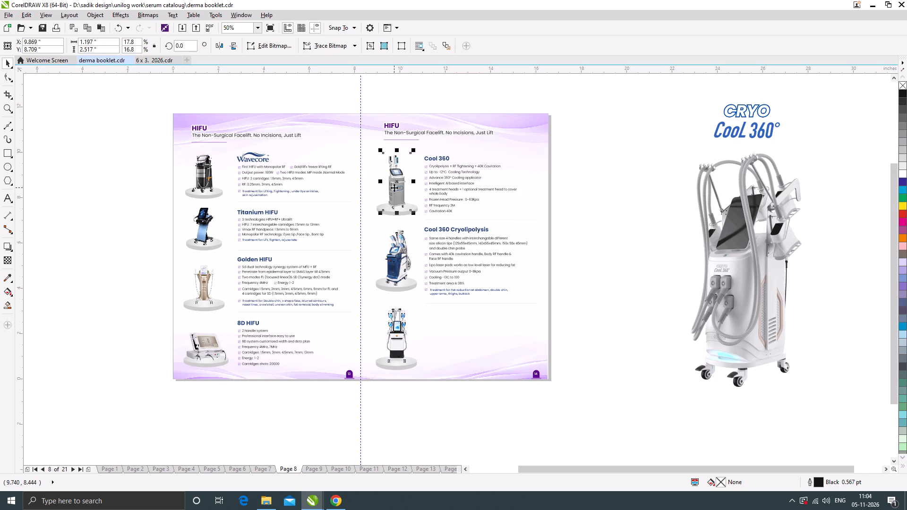
{"action": "key", "text": "Delete"}
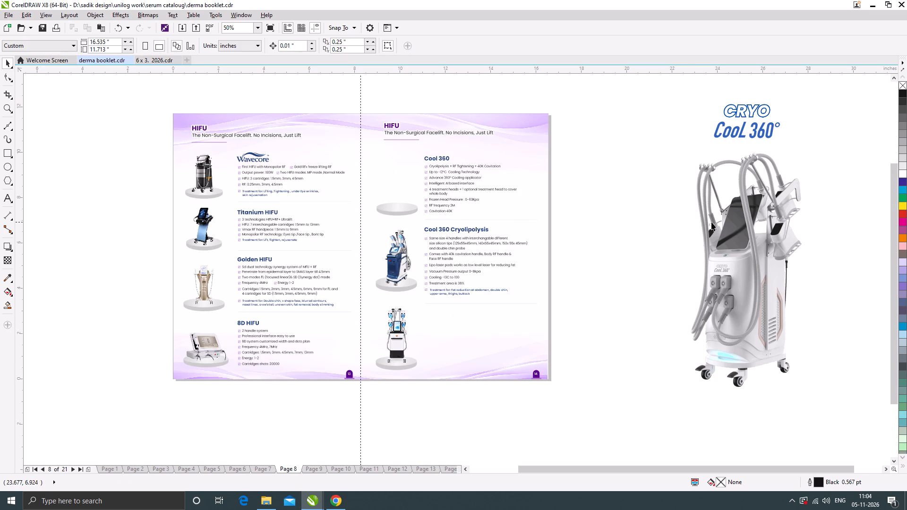
Scale the Cryo Cool 360 image to about 1.74 by 2.18 inches and place it on the empty Cool 360 podium.
{"action": "left_click", "coordinate": [733, 238]}
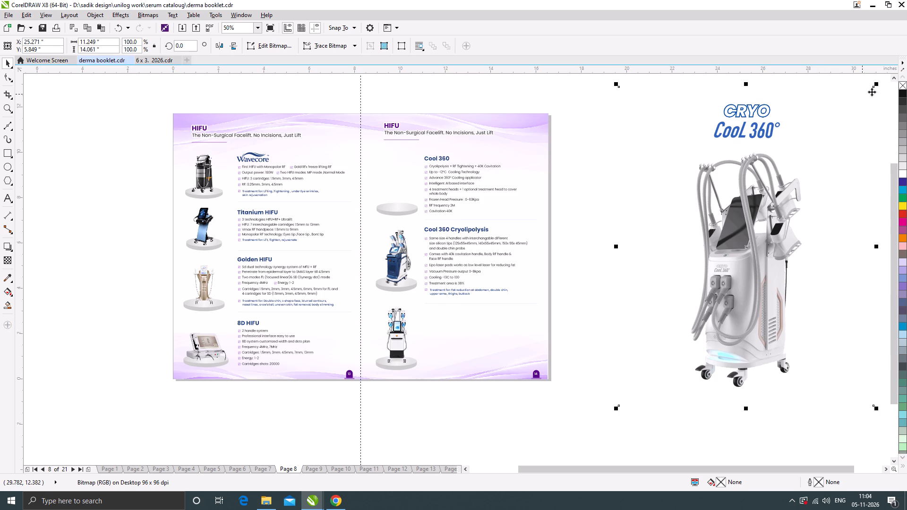
{"action": "left_click_drag", "start_coordinate": [878, 84], "coordinate": [806, 219], "text": "shift"}
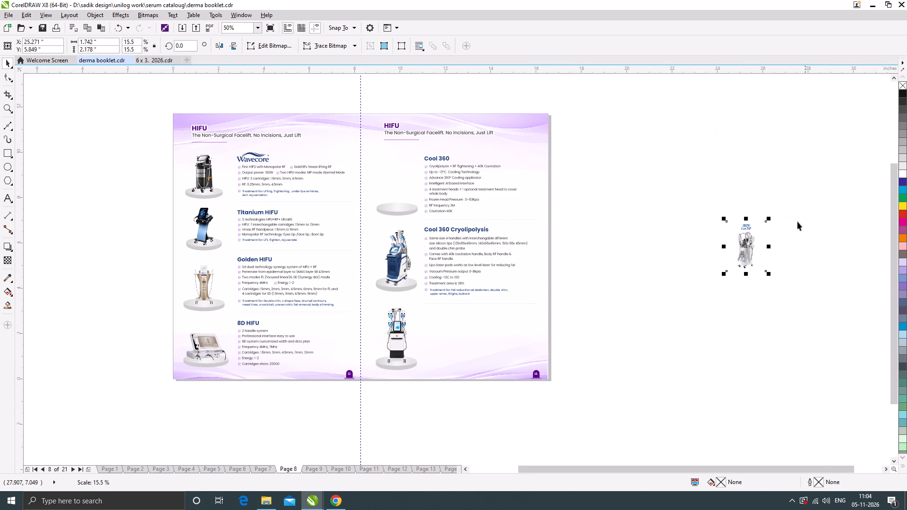
{"action": "left_click_drag", "start_coordinate": [738, 256], "coordinate": [376, 191]}
{"action": "scroll", "coordinate": [383, 191], "scroll_direction": "up", "scroll_amount": 3}
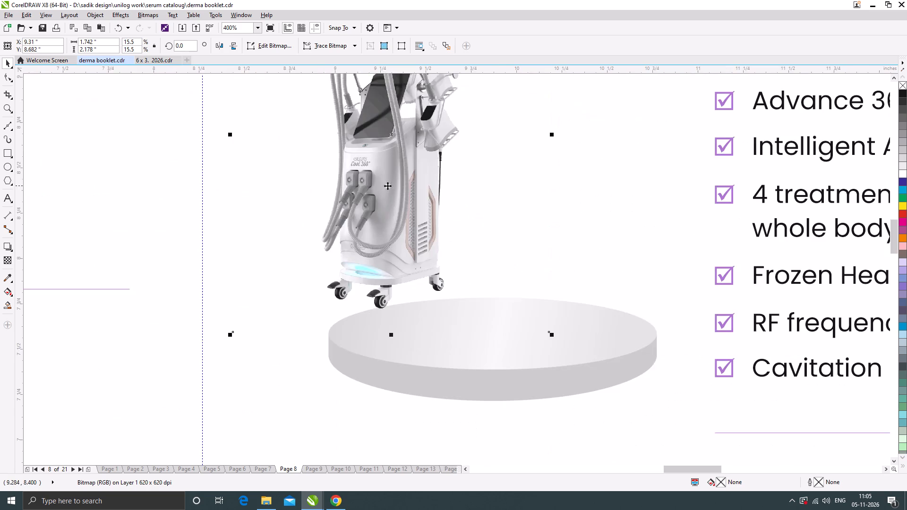
{"action": "left_click_drag", "start_coordinate": [389, 186], "coordinate": [487, 236]}
{"action": "scroll", "coordinate": [367, 213], "scroll_direction": "down", "scroll_amount": 1}
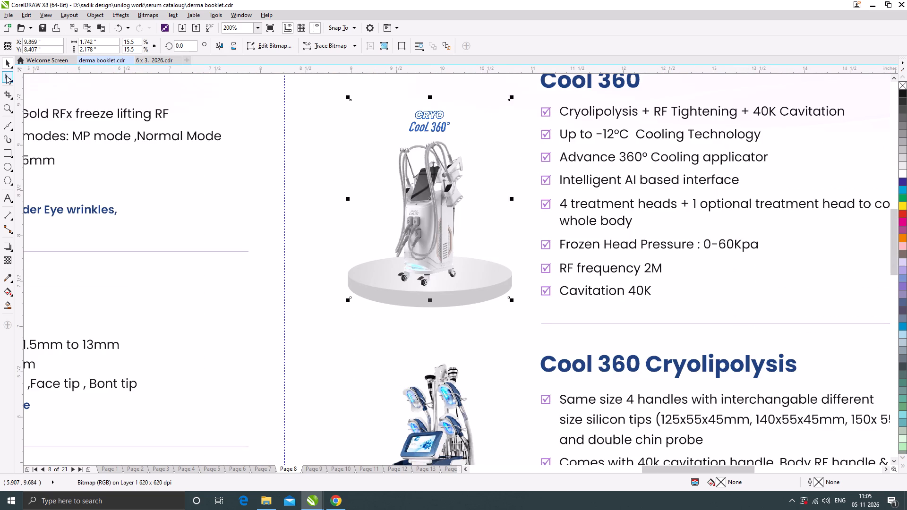
Crop the upper edge of the new Cool 360 image with the Shape tool to remove the Cryo Cool 360° lettering.
{"action": "left_click", "coordinate": [6, 76]}
{"action": "scroll", "coordinate": [443, 103], "scroll_direction": "up", "scroll_amount": 1}
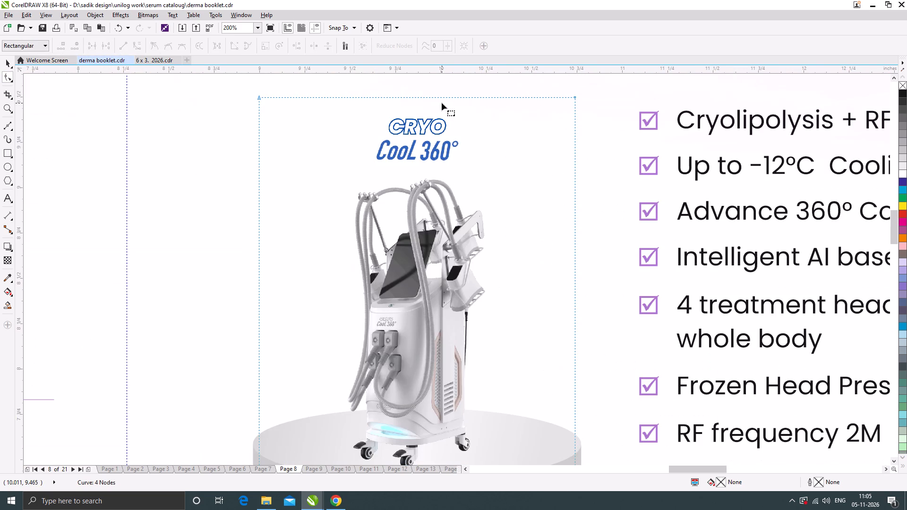
{"action": "scroll", "coordinate": [364, 144], "scroll_direction": "down", "scroll_amount": 1}
{"action": "scroll", "coordinate": [396, 127], "scroll_direction": "up", "scroll_amount": 1}
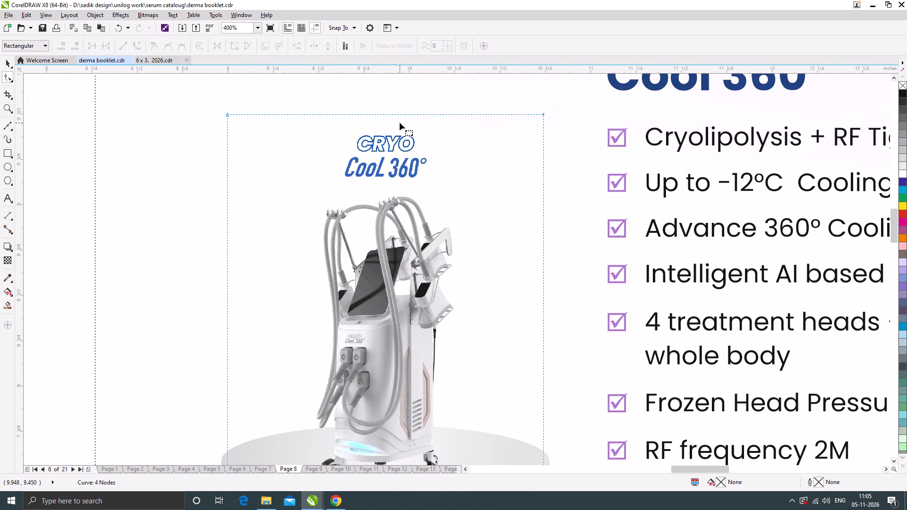
{"action": "left_click_drag", "start_coordinate": [404, 113], "coordinate": [404, 130]}
{"action": "left_click_drag", "start_coordinate": [404, 114], "coordinate": [404, 161]}
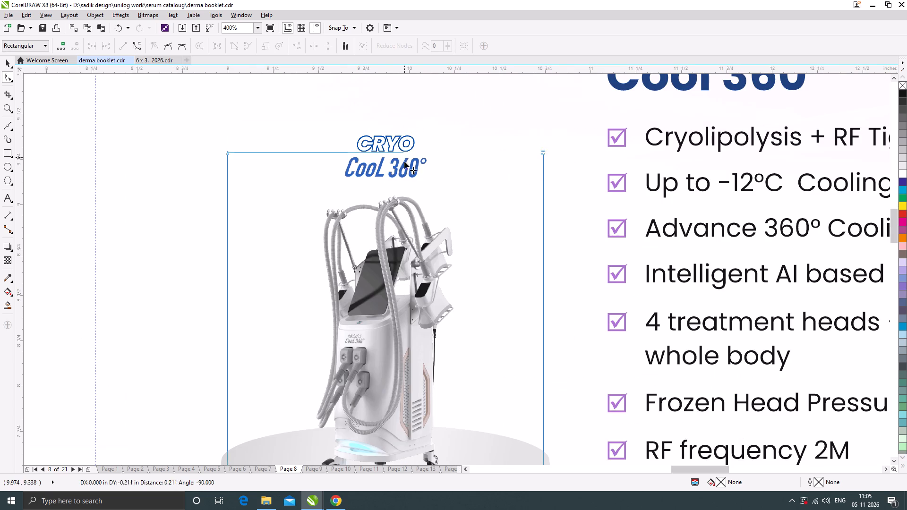
{"action": "left_click_drag", "start_coordinate": [404, 161], "coordinate": [405, 181]}
{"action": "scroll", "coordinate": [378, 126], "scroll_direction": "down", "scroll_amount": 2}
{"action": "scroll", "coordinate": [416, 188], "scroll_direction": "up", "scroll_amount": 2}
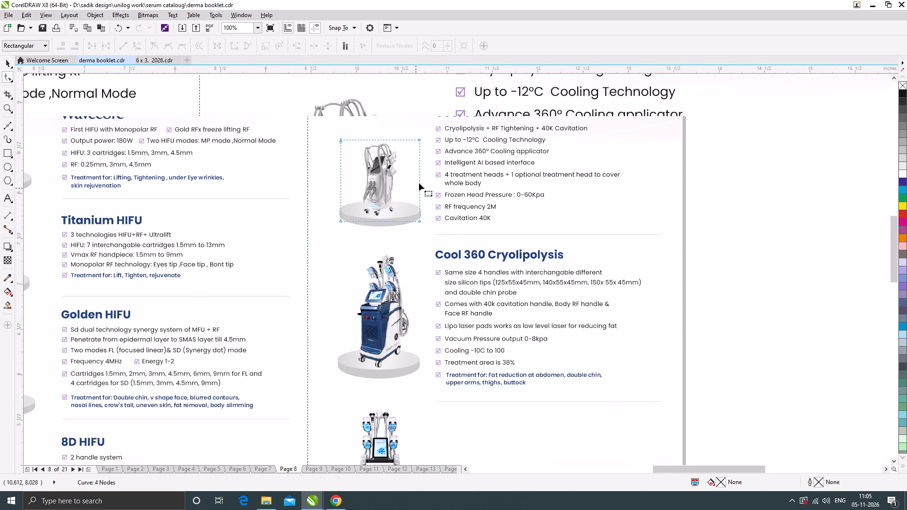
Crop both sides of the image close to the machine, leaving it about 0.92 inches wide.
{"action": "left_click_drag", "start_coordinate": [429, 168], "coordinate": [353, 166]}
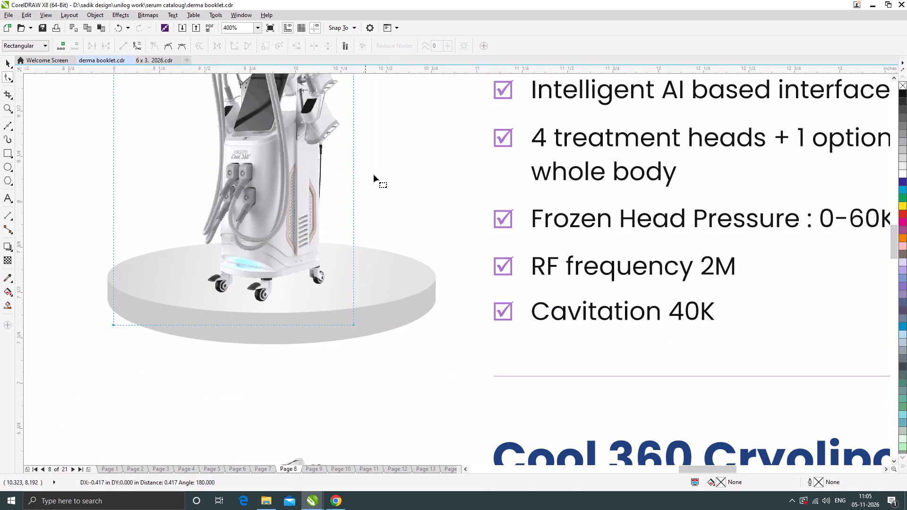
{"action": "scroll", "coordinate": [375, 177], "scroll_direction": "down", "scroll_amount": 2}
{"action": "scroll", "coordinate": [302, 153], "scroll_direction": "up", "scroll_amount": 1}
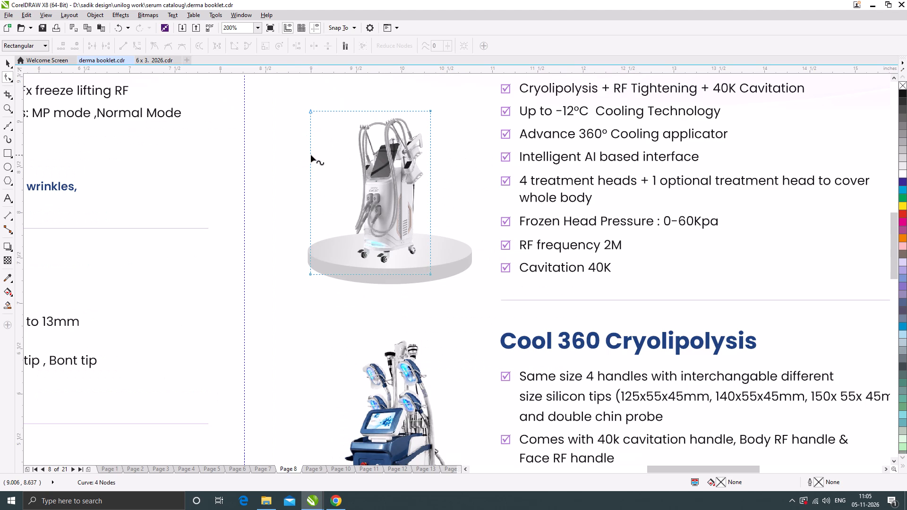
{"action": "left_click_drag", "start_coordinate": [311, 155], "coordinate": [348, 155]}
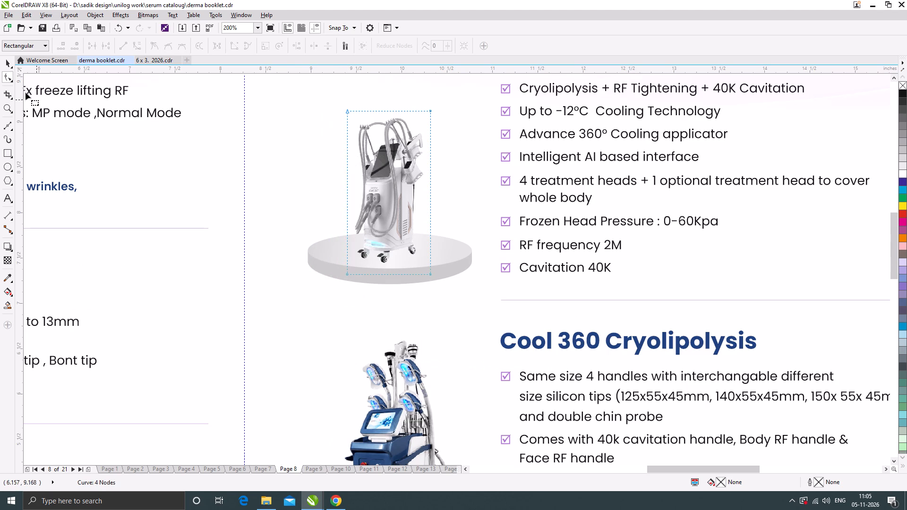
{"action": "left_click", "coordinate": [6, 59]}
Enlarge the cropped Cool 360 machine image to about 1.22 by 2.40 inches and centre it on the podium.
{"action": "scroll", "coordinate": [310, 179], "scroll_direction": "down", "scroll_amount": 1}
{"action": "scroll", "coordinate": [371, 150], "scroll_direction": "up", "scroll_amount": 1}
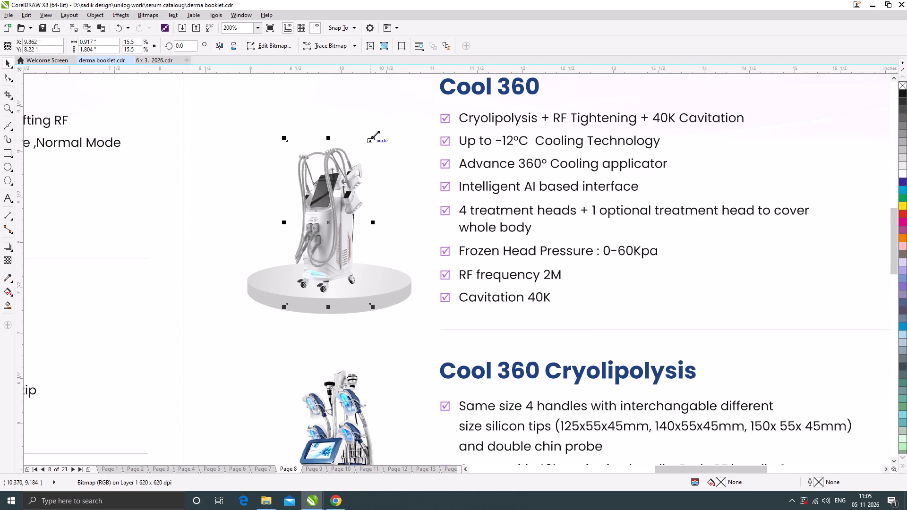
{"action": "left_click_drag", "start_coordinate": [375, 134], "coordinate": [403, 99]}
{"action": "key", "text": "ctrl+z"}
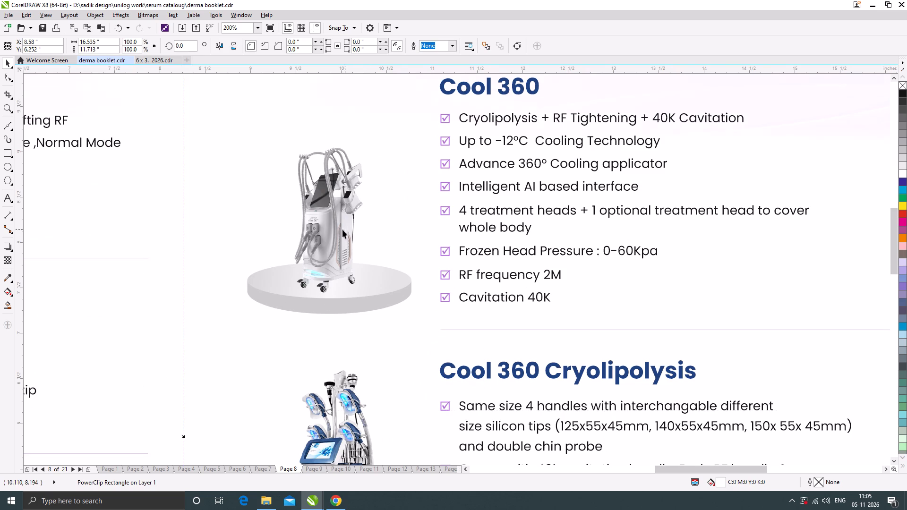
{"action": "left_click", "coordinate": [335, 234]}
{"action": "left_click_drag", "start_coordinate": [373, 137], "coordinate": [423, 82]}
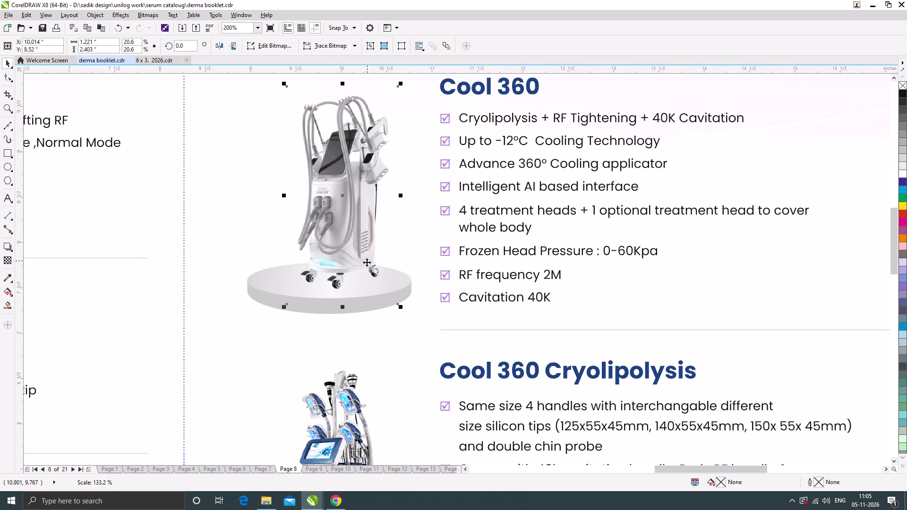
{"action": "left_click_drag", "start_coordinate": [353, 258], "coordinate": [337, 258]}
{"action": "scroll", "coordinate": [364, 261], "scroll_direction": "down", "scroll_amount": 1}
{"action": "scroll", "coordinate": [349, 255], "scroll_direction": "up", "scroll_amount": 1}
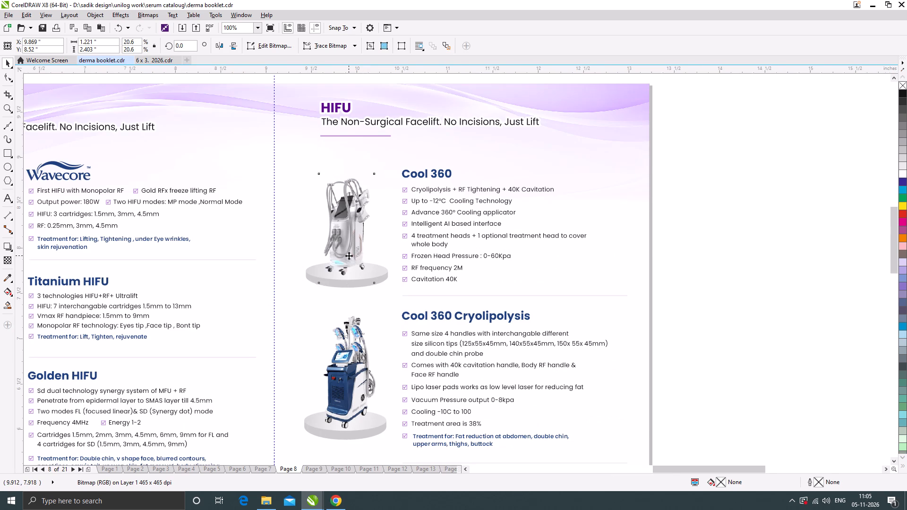
{"action": "scroll", "coordinate": [349, 255], "scroll_direction": "up", "scroll_amount": 1}
{"action": "left_click", "coordinate": [351, 249]}
{"action": "scroll", "coordinate": [347, 236], "scroll_direction": "down", "scroll_amount": 3}
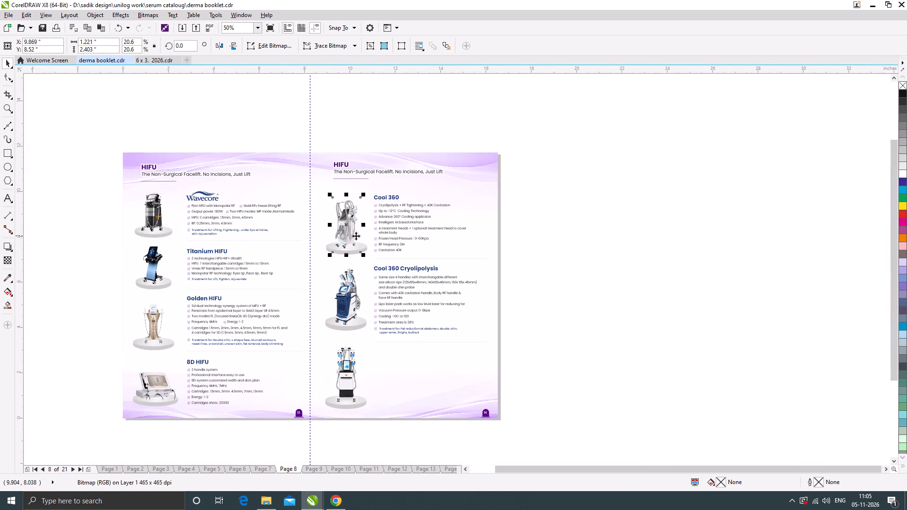
{"action": "left_click", "coordinate": [564, 277]}
Enlarge the Cool 360 image slightly to about 1.28 by 2.52 inches and recentre it on the podium.
{"action": "scroll", "coordinate": [346, 238], "scroll_direction": "up", "scroll_amount": 2}
{"action": "left_click", "coordinate": [351, 225]}
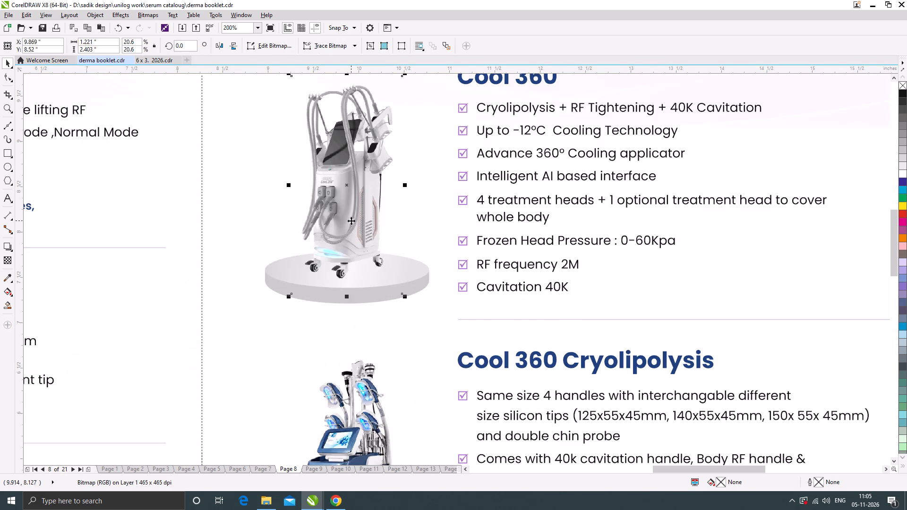
{"action": "scroll", "coordinate": [351, 221], "scroll_direction": "down", "scroll_amount": 1}
{"action": "scroll", "coordinate": [375, 147], "scroll_direction": "up", "scroll_amount": 1}
{"action": "left_click_drag", "start_coordinate": [381, 144], "coordinate": [392, 132]}
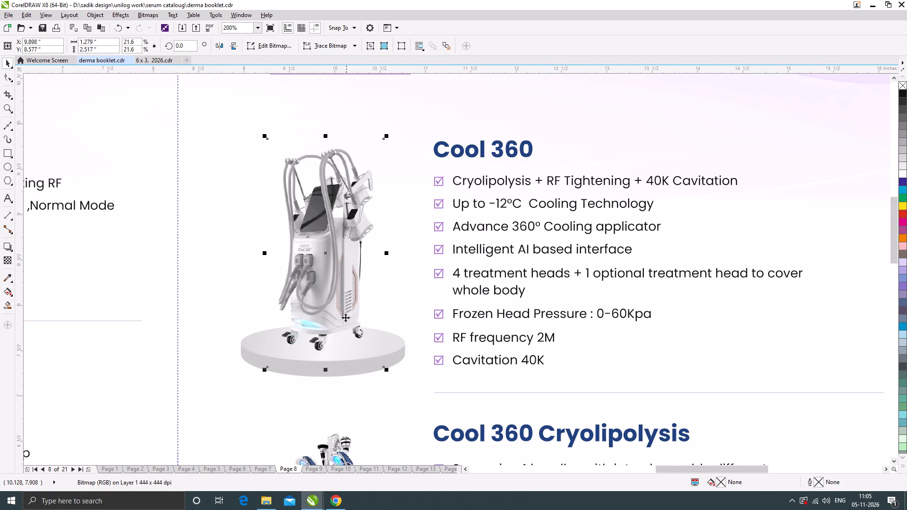
{"action": "scroll", "coordinate": [338, 326], "scroll_direction": "up", "scroll_amount": 1}
{"action": "left_click_drag", "start_coordinate": [327, 296], "coordinate": [322, 297]}
{"action": "scroll", "coordinate": [334, 259], "scroll_direction": "down", "scroll_amount": 3}
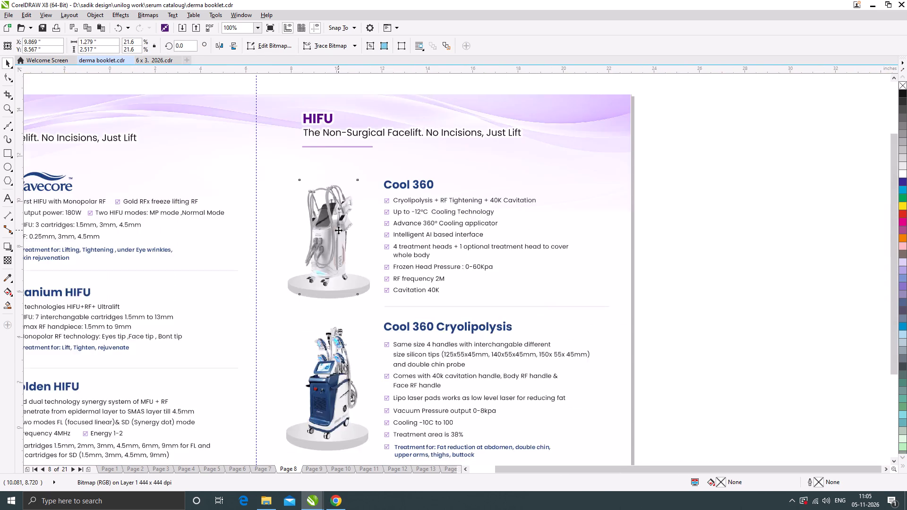
{"action": "left_click", "coordinate": [538, 262]}
{"action": "scroll", "coordinate": [333, 238], "scroll_direction": "up", "scroll_amount": 2}
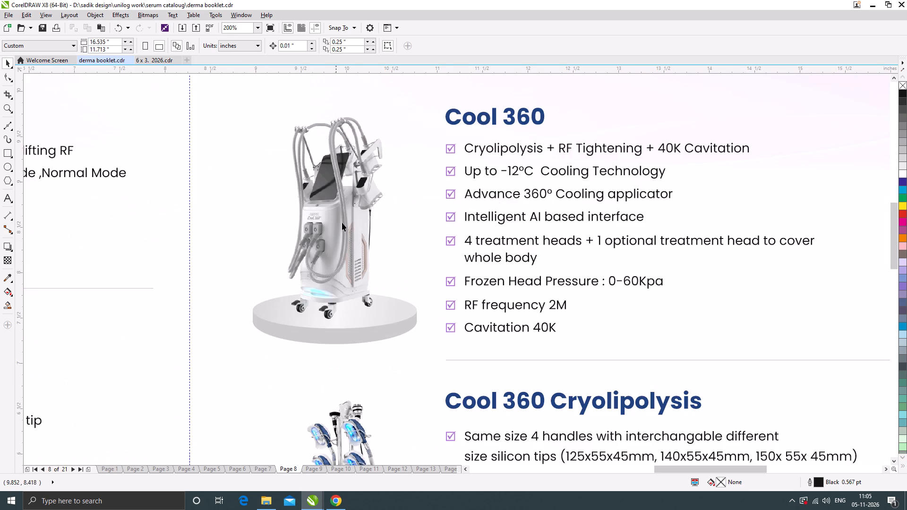
Switch to the 6 x 3. 2026 banner document and undo the recent edits that moved machine images off the banners.
{"action": "left_click", "coordinate": [154, 61]}
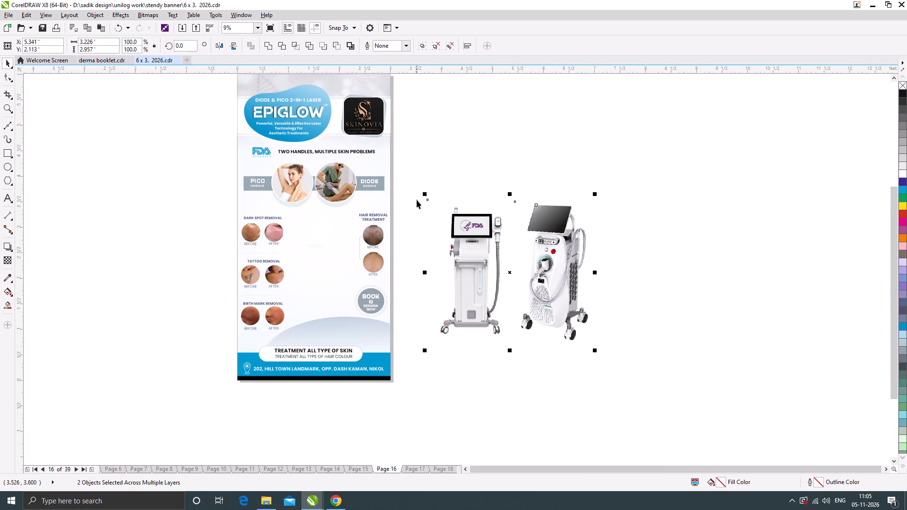
{"action": "key", "text": "ctrl+z"}
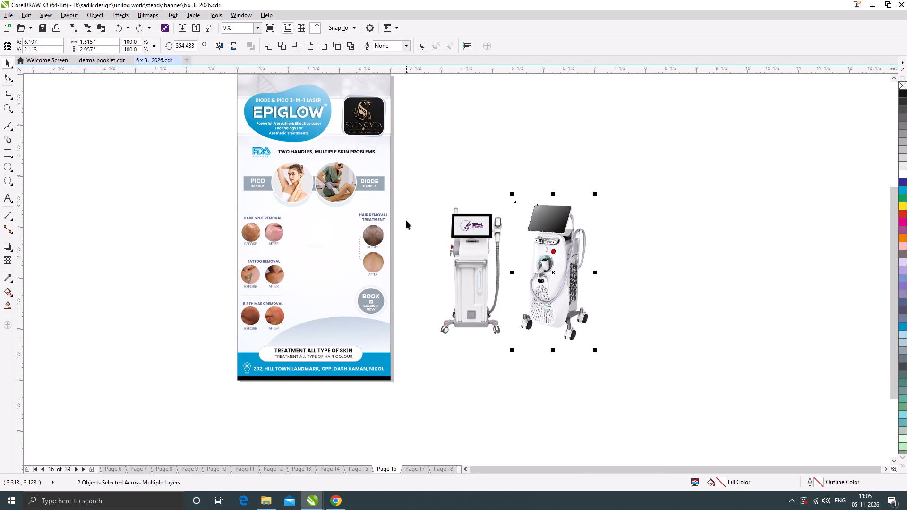
{"action": "key", "text": "ctrl+z"}
{"action": "key", "text": "ctrl+z"}
{"action": "key", "text": "ctrl+z"}
{"action": "key", "text": "ctrl+z"}
{"action": "key", "text": "ctrl+z"}
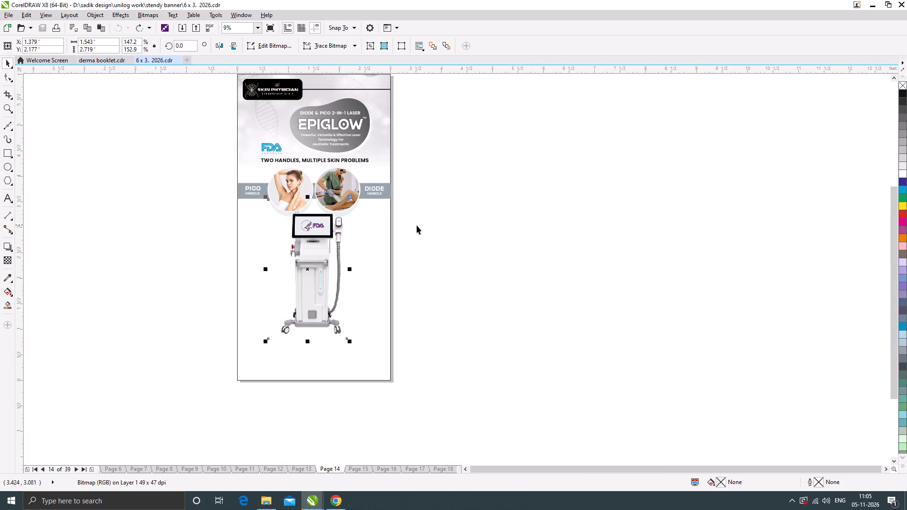
Find the Cryo Cool 360° banner on page 37 and copy its two-part product name logo.
{"action": "key", "text": "Page_Down"}
{"action": "key", "text": "Page_Down"}
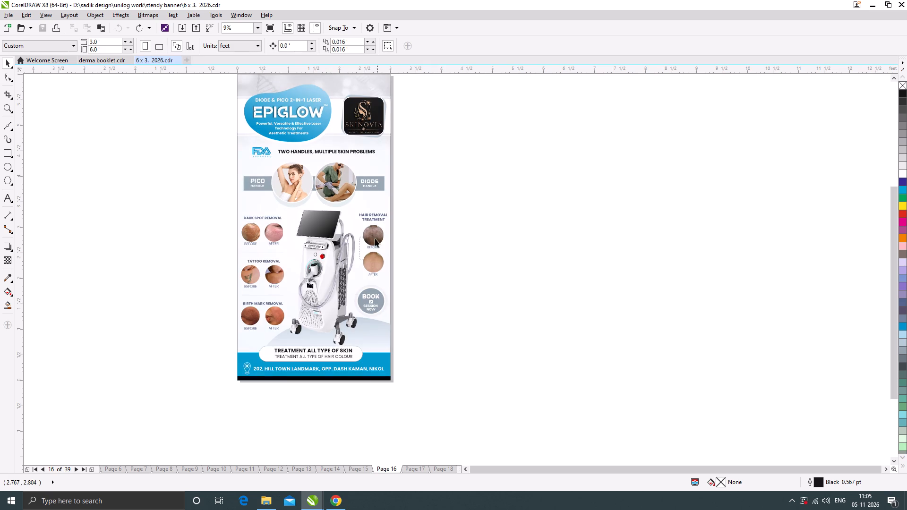
{"action": "key", "text": "Page_Down"}
{"action": "key", "text": "Page_Down"}
{"action": "key", "text": "Page_Down"}
{"action": "key", "text": "Page_Down"}
{"action": "key", "text": "Page_Down"}
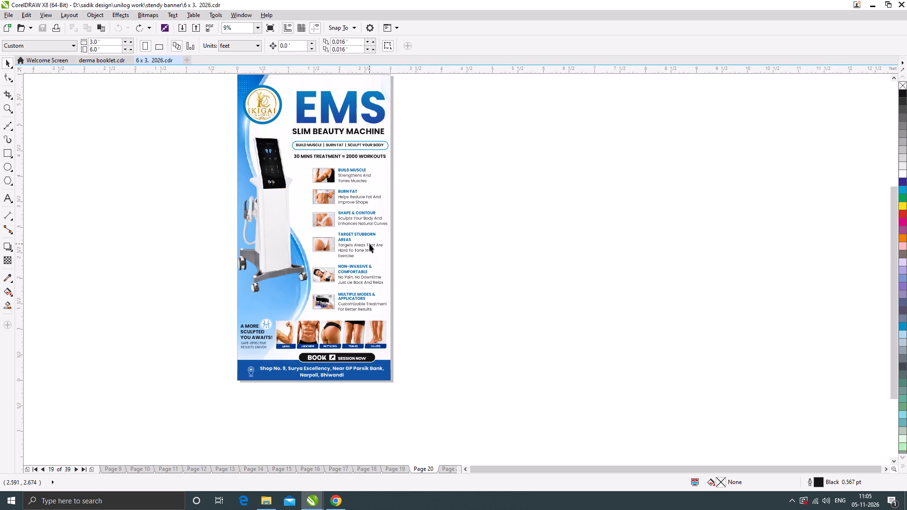
{"action": "key", "text": "Page_Down"}
{"action": "key", "text": "Page_Down"}
{"action": "key", "text": "Page_Down"}
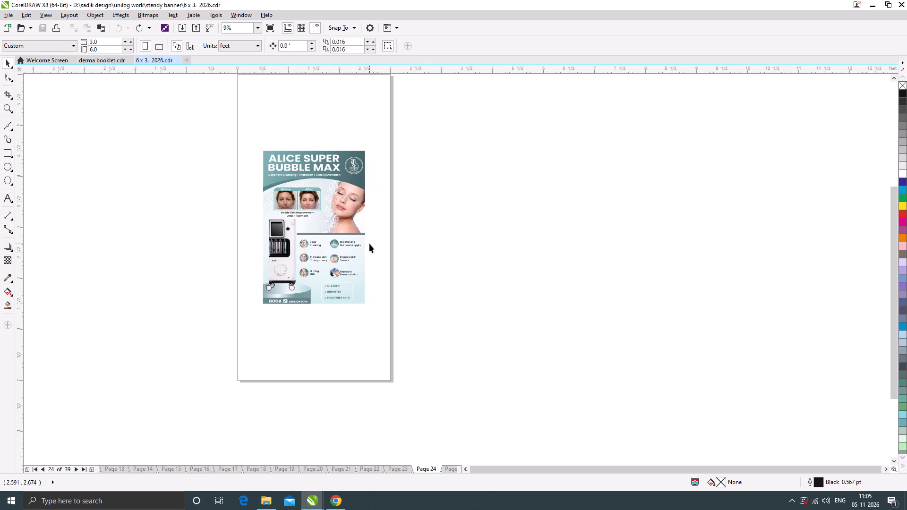
{"action": "key", "text": "Page_Down"}
{"action": "key", "text": "Page_Down"}
{"action": "key", "text": "Page_Down"}
{"action": "key", "text": "Page_Down"}
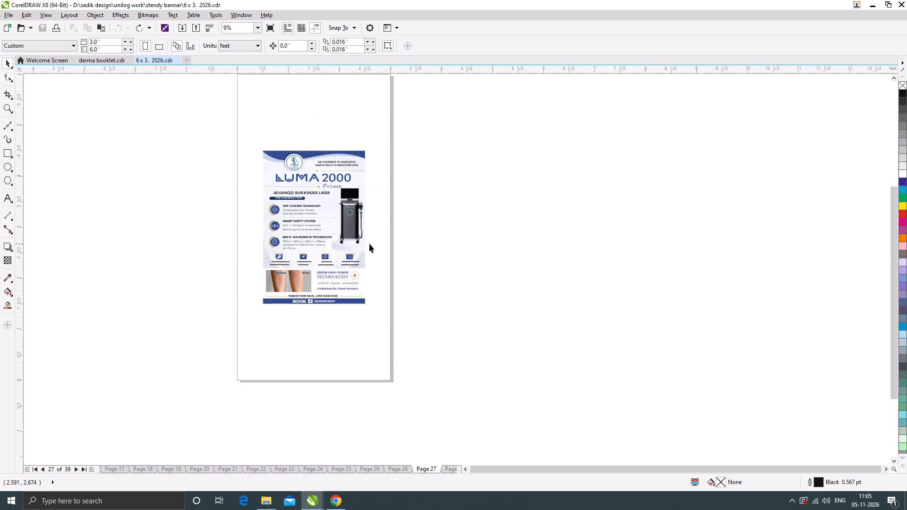
{"action": "key", "text": "Page_Down"}
{"action": "key", "text": "Page_Down"}
{"action": "key", "text": "Page_Down"}
{"action": "key", "text": "Page_Down"}
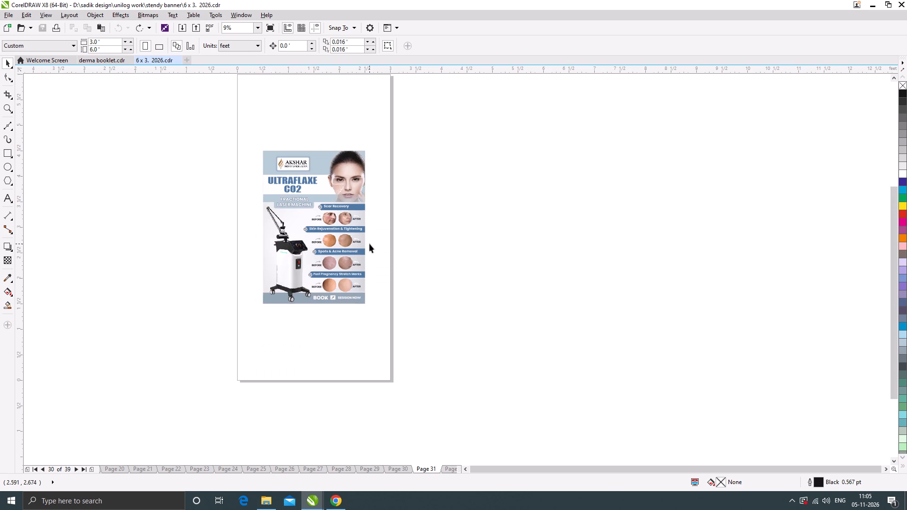
{"action": "key", "text": "Page_Down"}
{"action": "key", "text": "Page_Down"}
{"action": "key", "text": "Page_Down"}
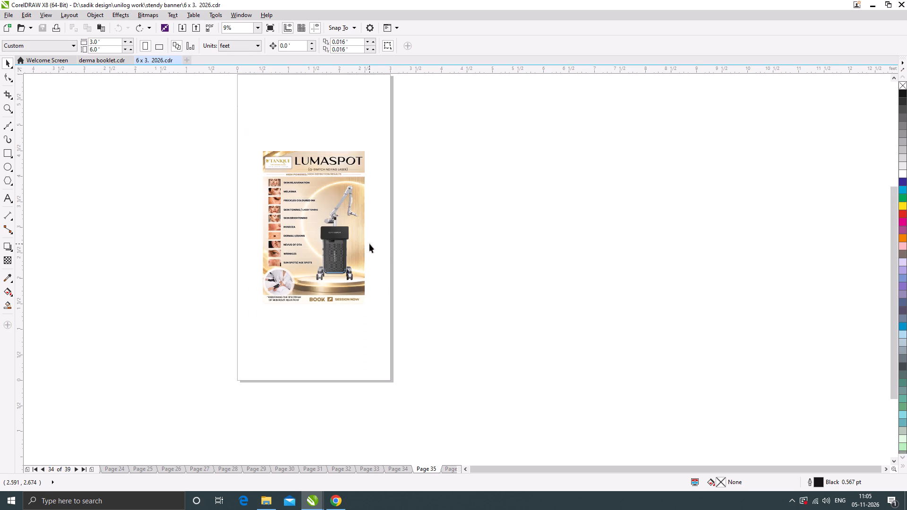
{"action": "key", "text": "Page_Down"}
{"action": "key", "text": "Page_Down"}
{"action": "scroll", "coordinate": [322, 240], "scroll_direction": "up", "scroll_amount": 1}
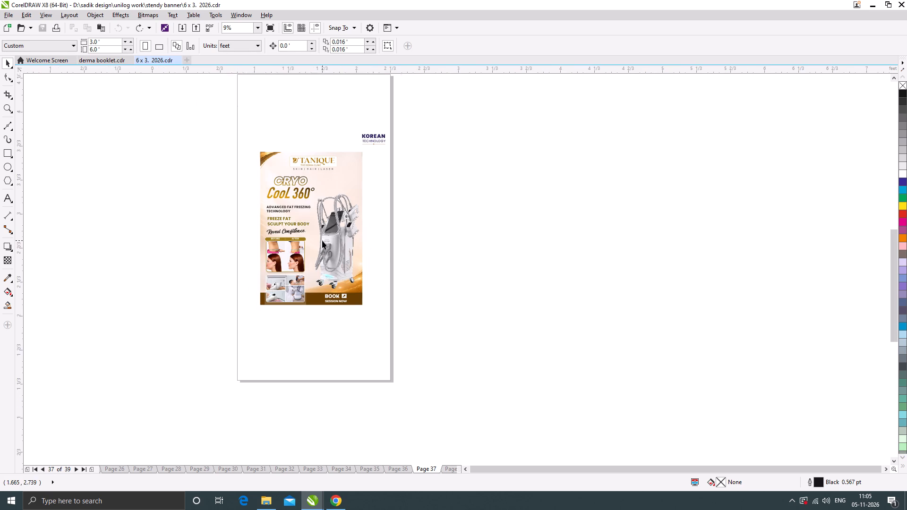
{"action": "left_click", "coordinate": [276, 125]}
{"action": "left_click_drag", "start_coordinate": [165, 104], "coordinate": [363, 162]}
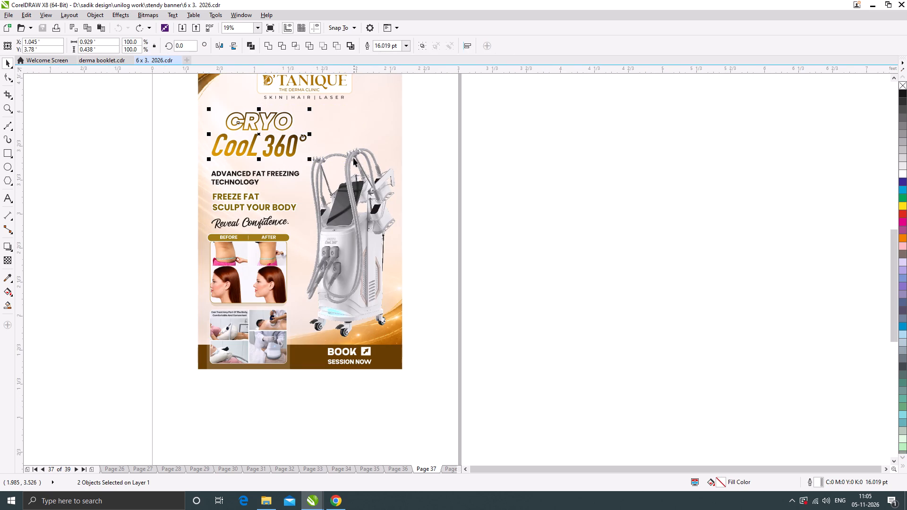
{"action": "key", "text": "ctrl+c"}
Paste the logo on page 8 of the derma booklet and shrink it to about 0.85 by 0.40 inches beside the Cool 360 heading.
{"action": "left_click", "coordinate": [108, 59]}
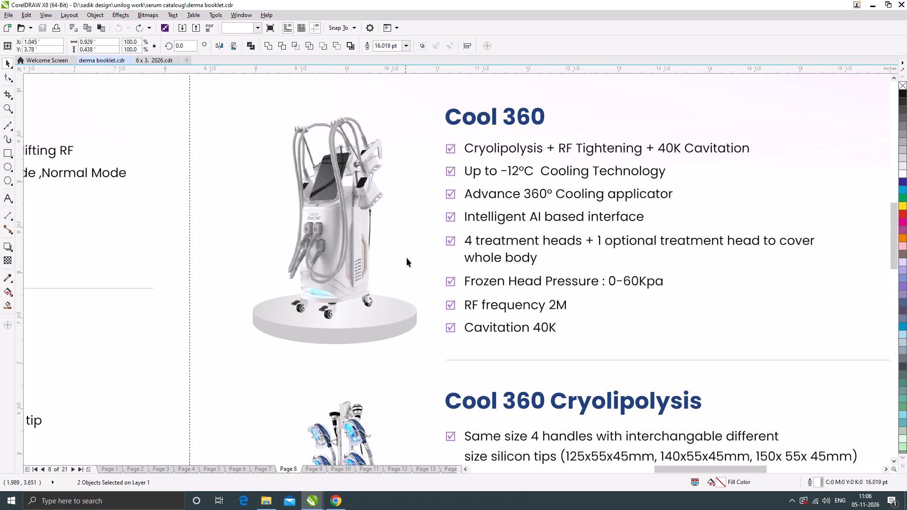
{"action": "scroll", "coordinate": [325, 226], "scroll_direction": "down", "scroll_amount": 2}
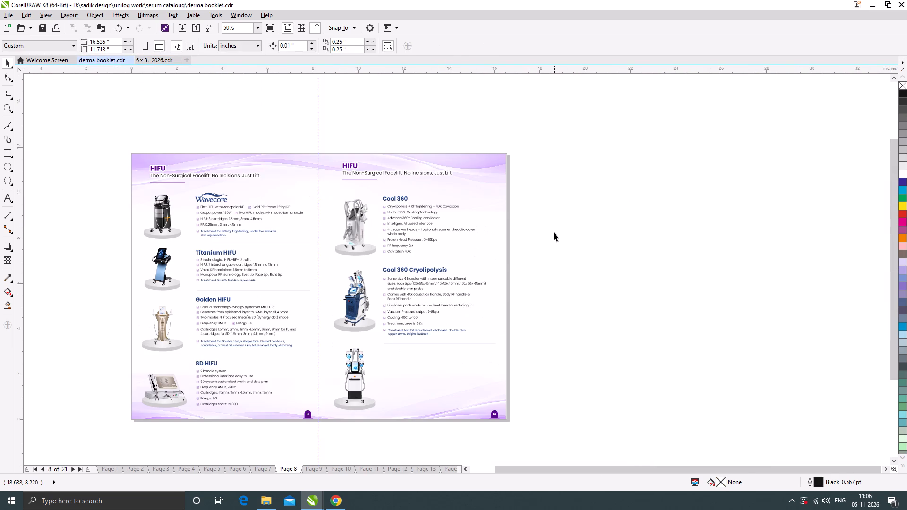
{"action": "key", "text": "ctrl+v"}
{"action": "left_click_drag", "start_coordinate": [273, 111], "coordinate": [674, 223]}
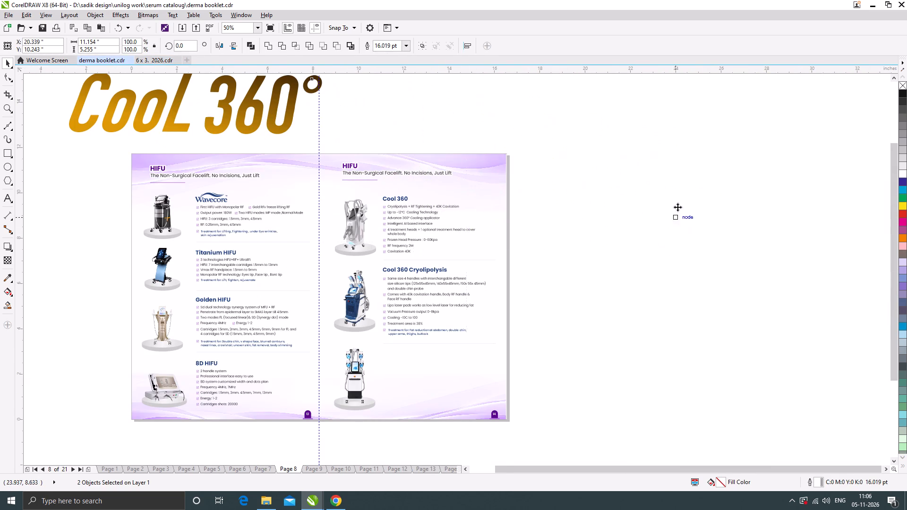
{"action": "left_click_drag", "start_coordinate": [722, 124], "coordinate": [612, 173]}
{"action": "left_click_drag", "start_coordinate": [594, 185], "coordinate": [440, 190]}
{"action": "scroll", "coordinate": [402, 198], "scroll_direction": "up", "scroll_amount": 2}
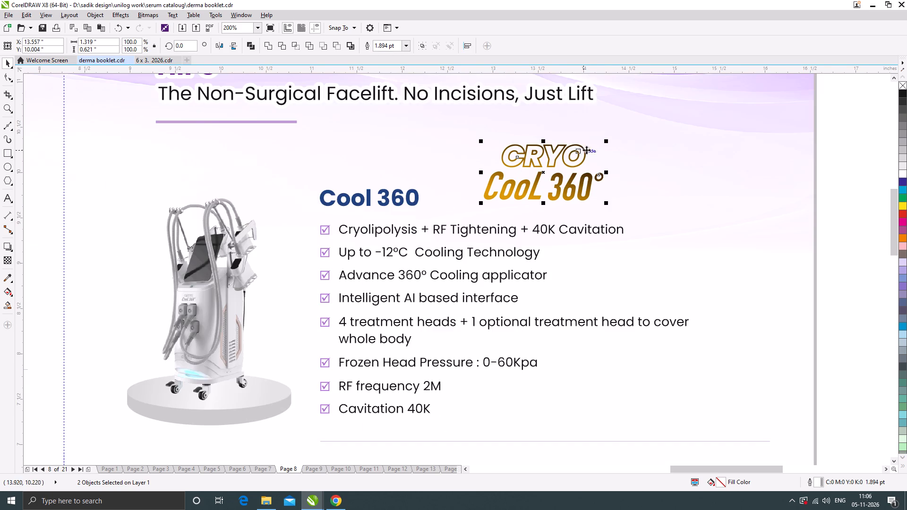
{"action": "left_click_drag", "start_coordinate": [608, 139], "coordinate": [568, 159]}
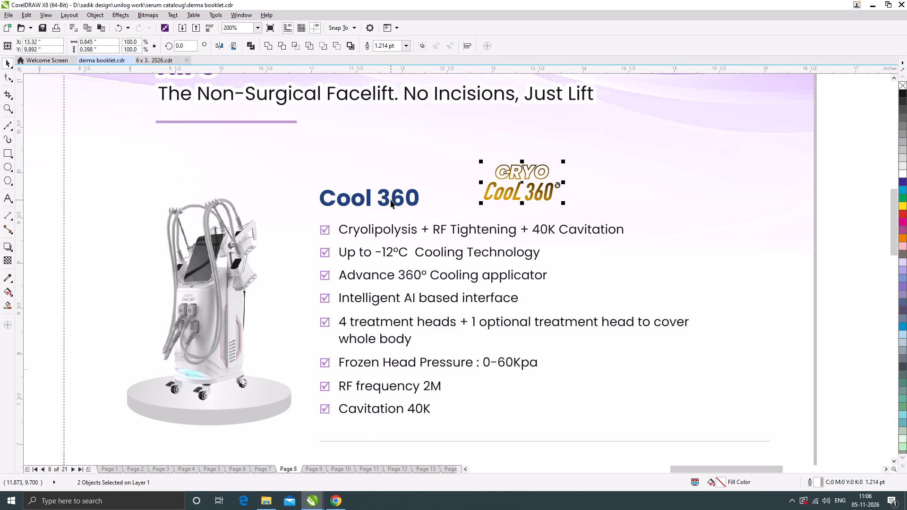
Move the Cool 360 text heading off the page into the empty area beside it.
{"action": "scroll", "coordinate": [391, 200], "scroll_direction": "down", "scroll_amount": 1}
{"action": "left_click_drag", "start_coordinate": [396, 198], "coordinate": [667, 198]}
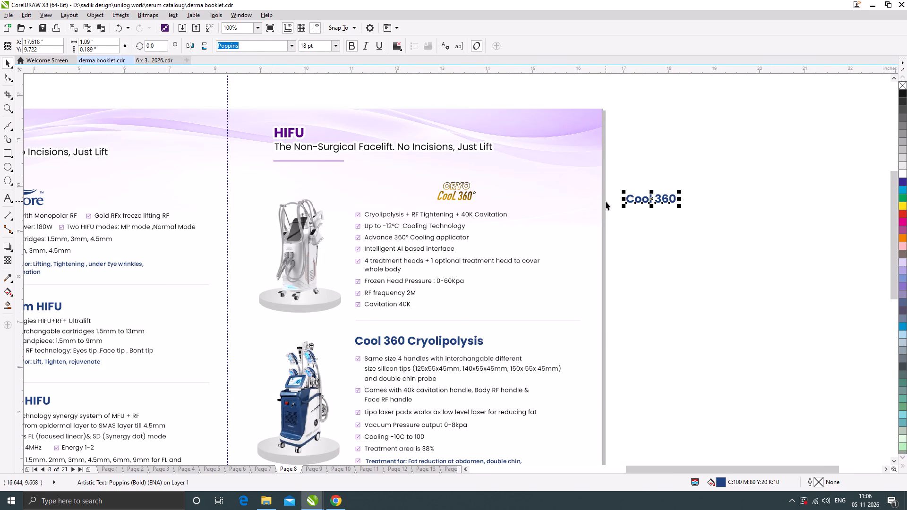
Place the Cryo Cool 360° logo above the first feature list and enlarge it to about 1.01 by 0.48 inches.
{"action": "left_click_drag", "start_coordinate": [606, 201], "coordinate": [407, 167]}
{"action": "left_click_drag", "start_coordinate": [458, 186], "coordinate": [384, 190]}
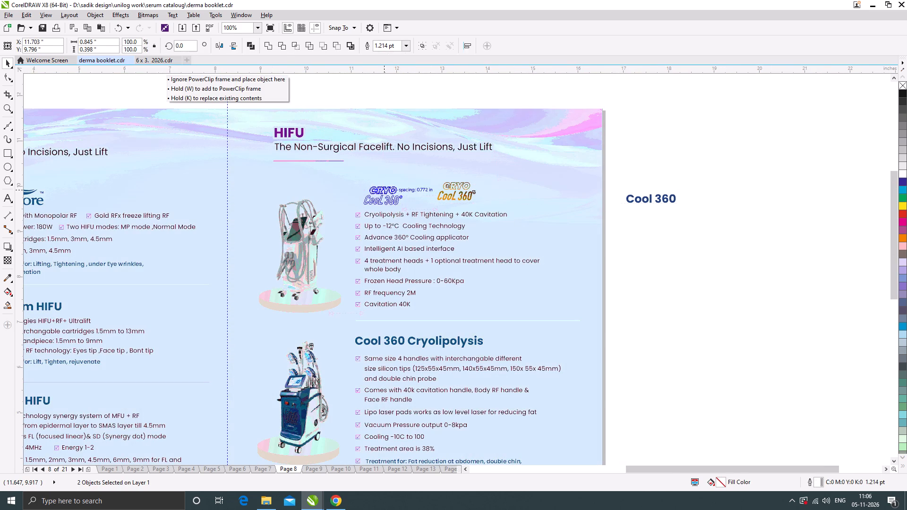
{"action": "left_click_drag", "start_coordinate": [384, 190], "coordinate": [389, 190]}
{"action": "scroll", "coordinate": [412, 193], "scroll_direction": "up", "scroll_amount": 1}
{"action": "left_click_drag", "start_coordinate": [401, 178], "coordinate": [416, 171]}
{"action": "scroll", "coordinate": [361, 200], "scroll_direction": "down", "scroll_amount": 1}
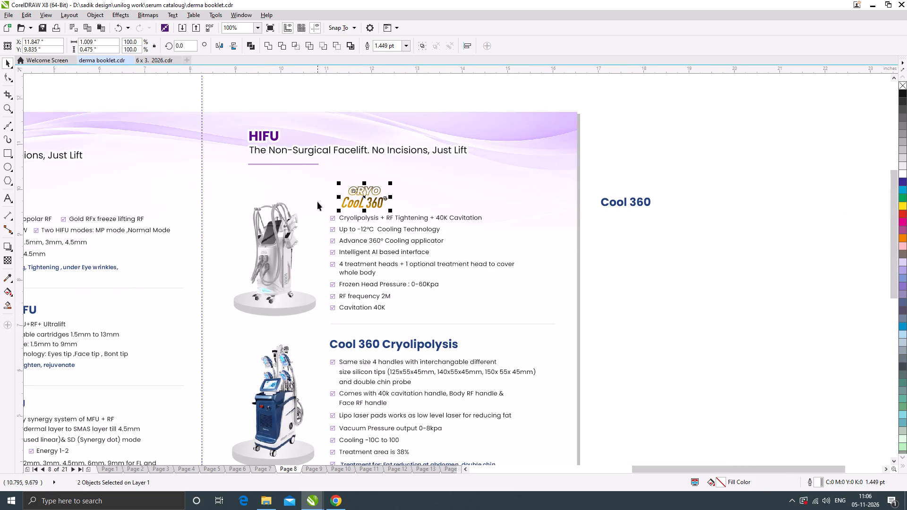
Weld the two parts of the Cryo Cool 360° logo into one object and deselect it.
{"action": "left_click", "coordinate": [267, 45]}
{"action": "left_click", "coordinate": [629, 291]}
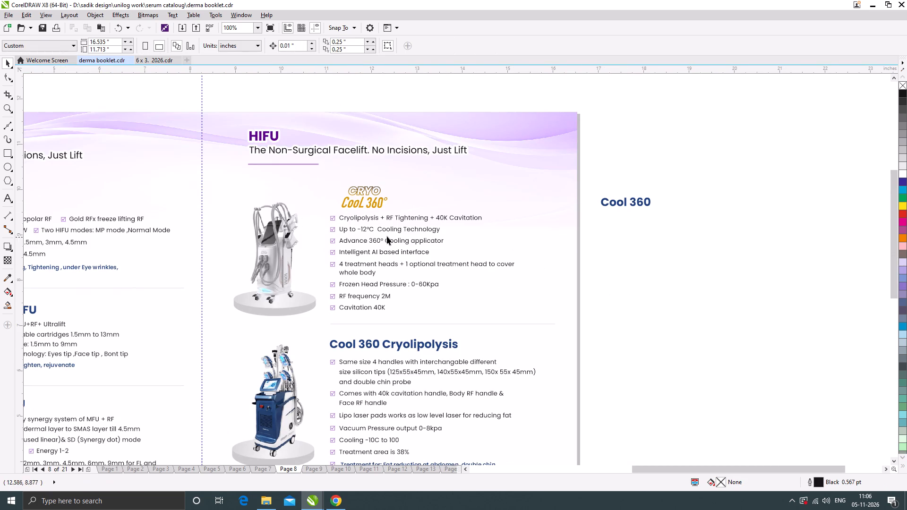
Sample the dark blue colour of the Cool 360 Cryolipolysis heading with the Color Eyedropper.
{"action": "left_click", "coordinate": [7, 275]}
{"action": "scroll", "coordinate": [354, 351], "scroll_direction": "up", "scroll_amount": 1}
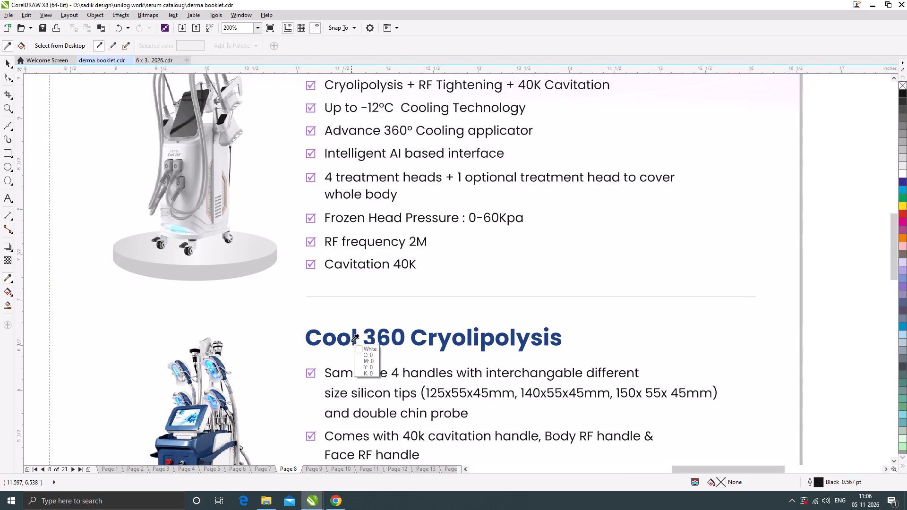
Recolour the Cryo Cool 360° logo with the dark blue sampled from the Cool 360 Cryolipolysis heading.
{"action": "left_click", "coordinate": [354, 334]}
{"action": "scroll", "coordinate": [368, 333], "scroll_direction": "down", "scroll_amount": 1}
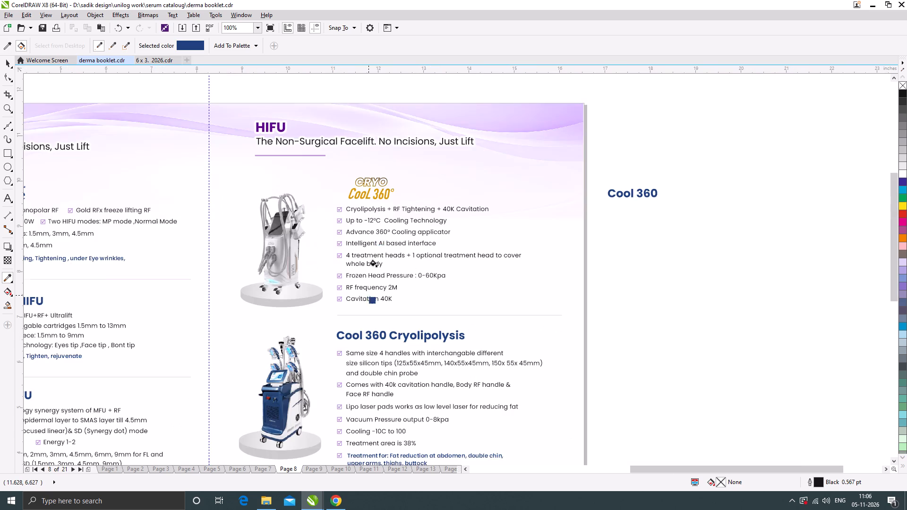
{"action": "scroll", "coordinate": [367, 183], "scroll_direction": "up", "scroll_amount": 4}
{"action": "left_click", "coordinate": [367, 182]}
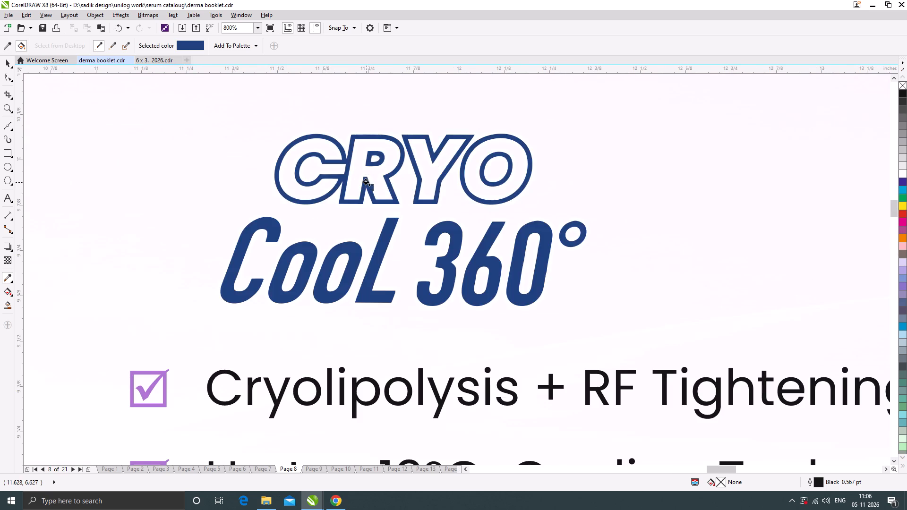
{"action": "scroll", "coordinate": [371, 185], "scroll_direction": "down", "scroll_amount": 3}
{"action": "left_click", "coordinate": [6, 61]}
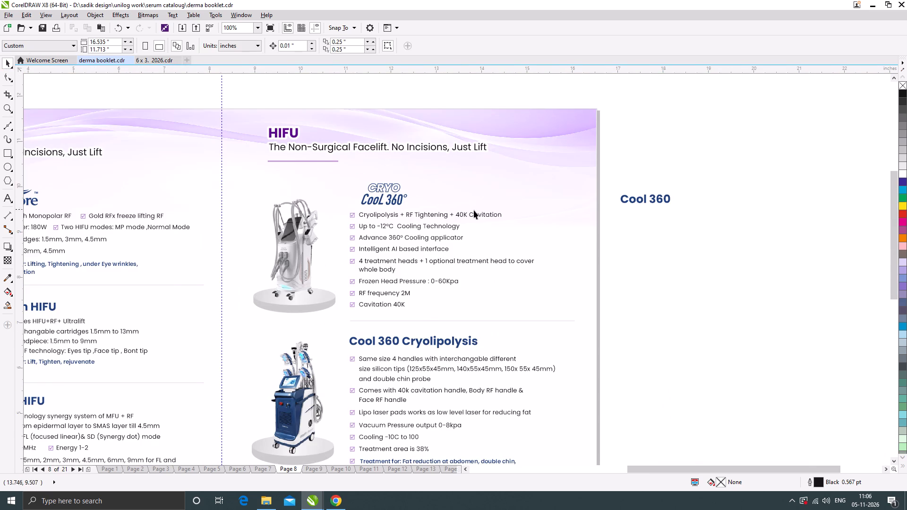
{"action": "scroll", "coordinate": [474, 211], "scroll_direction": "down", "scroll_amount": 1}
{"action": "left_click", "coordinate": [603, 268]}
Align the Cryo Cool 360° logo with the left edge of the first feature list and stretch it slightly wider.
{"action": "scroll", "coordinate": [439, 209], "scroll_direction": "up", "scroll_amount": 2}
{"action": "scroll", "coordinate": [424, 197], "scroll_direction": "down", "scroll_amount": 1}
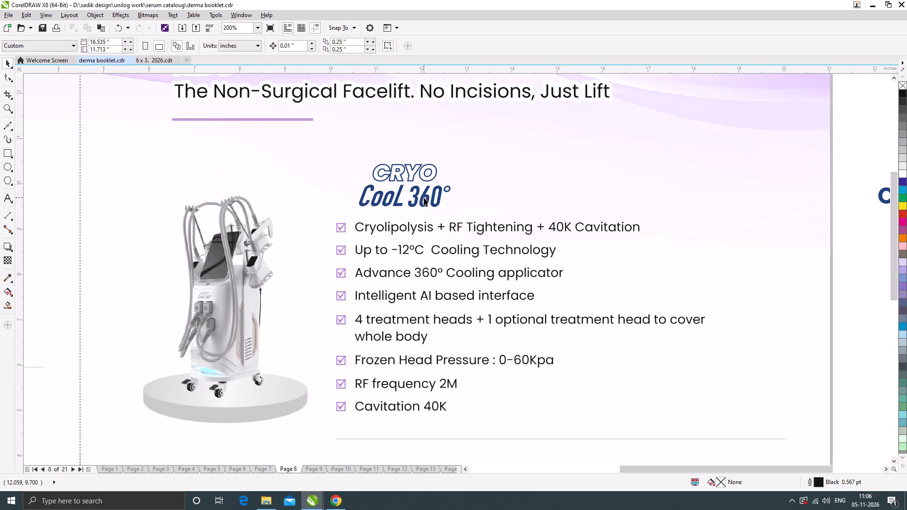
{"action": "left_click_drag", "start_coordinate": [654, 311], "coordinate": [353, 202]}
{"action": "scroll", "coordinate": [421, 304], "scroll_direction": "up", "scroll_amount": 1}
{"action": "left_click_drag", "start_coordinate": [429, 301], "coordinate": [429, 308]}
{"action": "scroll", "coordinate": [405, 301], "scroll_direction": "down", "scroll_amount": 1}
{"action": "scroll", "coordinate": [403, 190], "scroll_direction": "up", "scroll_amount": 1}
{"action": "left_click_drag", "start_coordinate": [404, 200], "coordinate": [382, 204]}
{"action": "scroll", "coordinate": [436, 195], "scroll_direction": "up", "scroll_amount": 1}
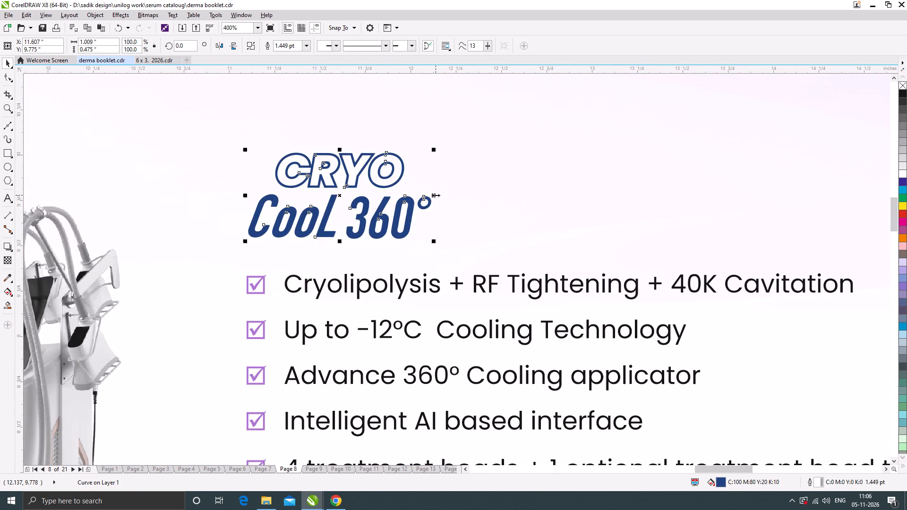
{"action": "left_click_drag", "start_coordinate": [436, 195], "coordinate": [450, 200]}
{"action": "scroll", "coordinate": [372, 199], "scroll_direction": "down", "scroll_amount": 3}
{"action": "left_click", "coordinate": [541, 224]}
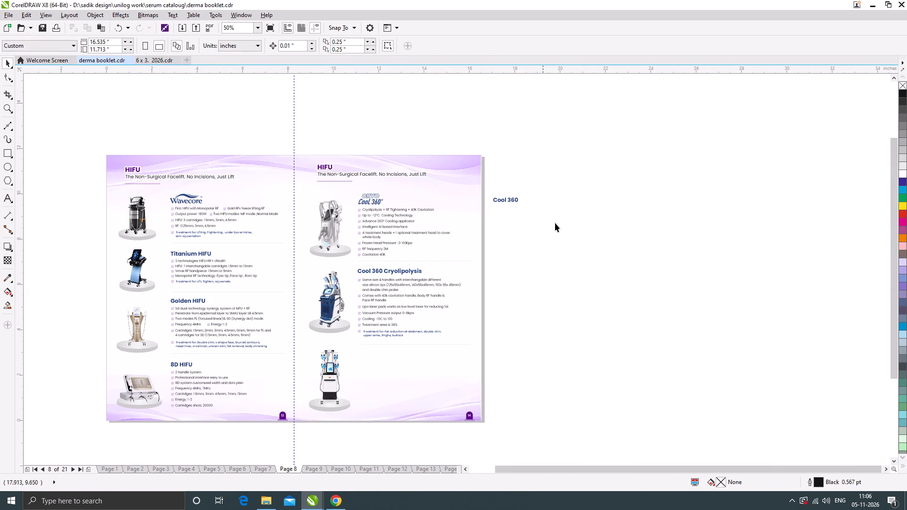
Delete the spare Cool 360 text heading from the empty area beside the page.
{"action": "left_click_drag", "start_coordinate": [553, 221], "coordinate": [490, 191]}
{"action": "key", "text": "Delete"}
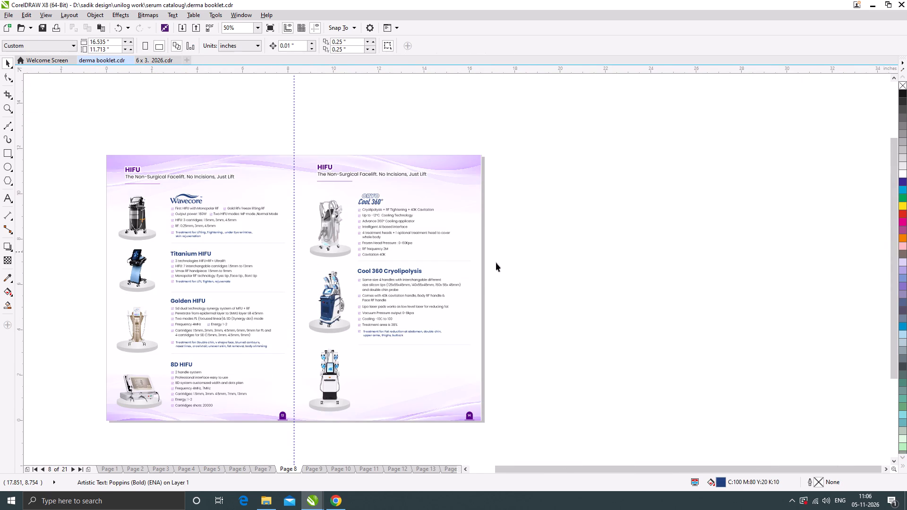
{"action": "left_click", "coordinate": [511, 332]}
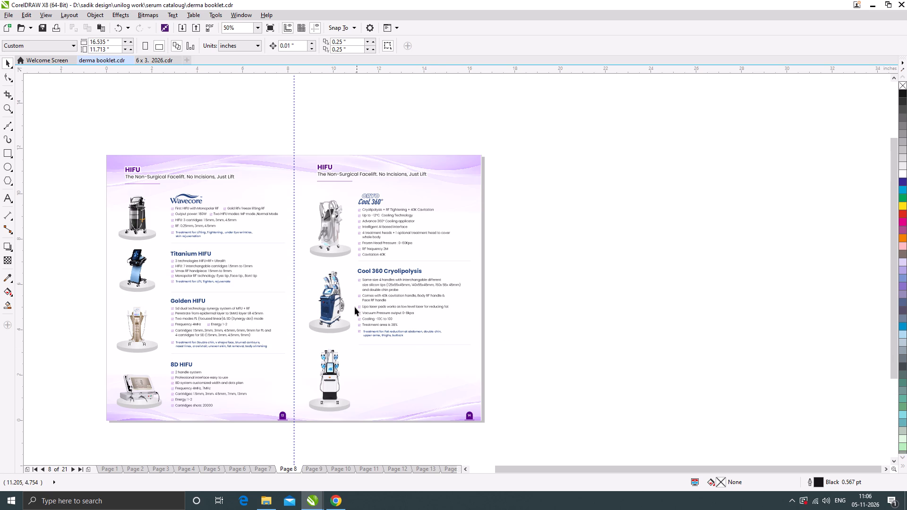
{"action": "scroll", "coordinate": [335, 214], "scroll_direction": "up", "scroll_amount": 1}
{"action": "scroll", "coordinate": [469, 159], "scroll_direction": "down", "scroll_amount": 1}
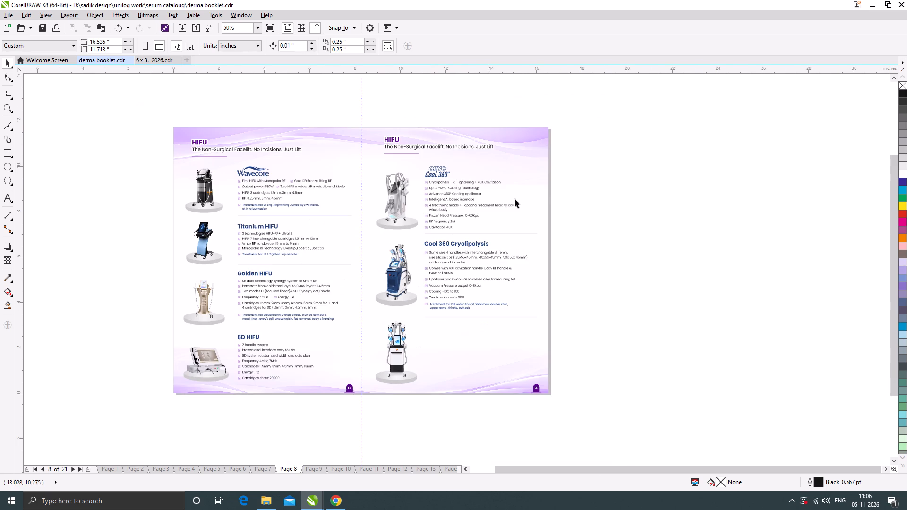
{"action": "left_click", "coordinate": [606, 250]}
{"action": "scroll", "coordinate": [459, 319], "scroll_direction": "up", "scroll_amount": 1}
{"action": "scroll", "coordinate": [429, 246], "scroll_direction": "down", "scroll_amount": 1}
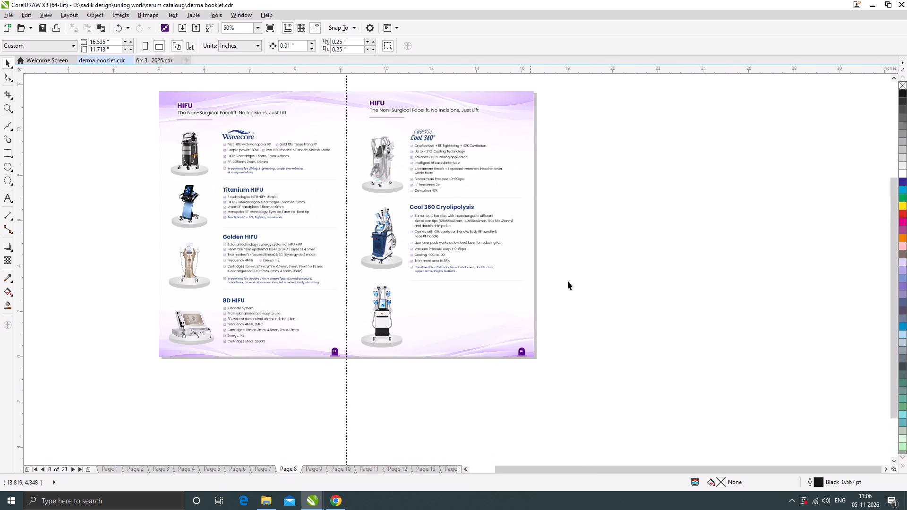
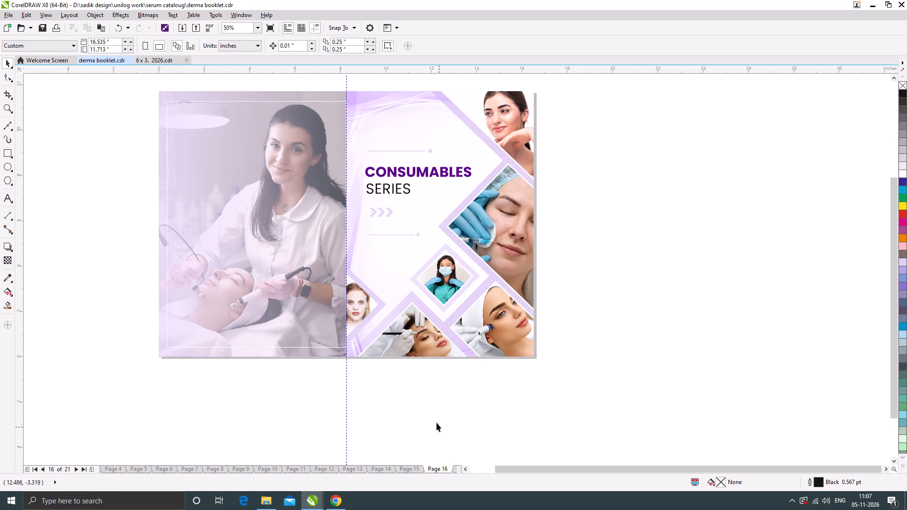
Review the remaining spreads of the booklet from the Consumables Series divider on page 16 through page 21.
{"action": "key", "text": "Page_Down"}
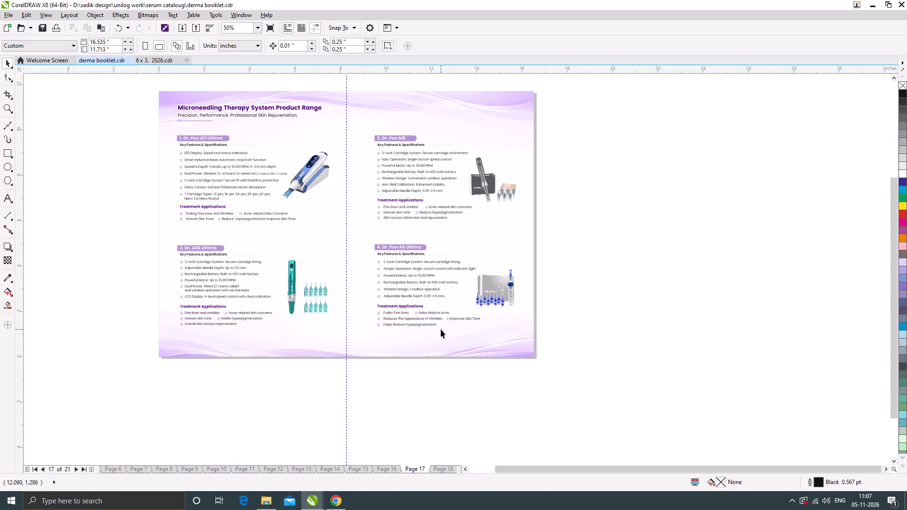
{"action": "key", "text": "Page_Down"}
{"action": "key", "text": "Page_Down"}
{"action": "key", "text": "Page_Down"}
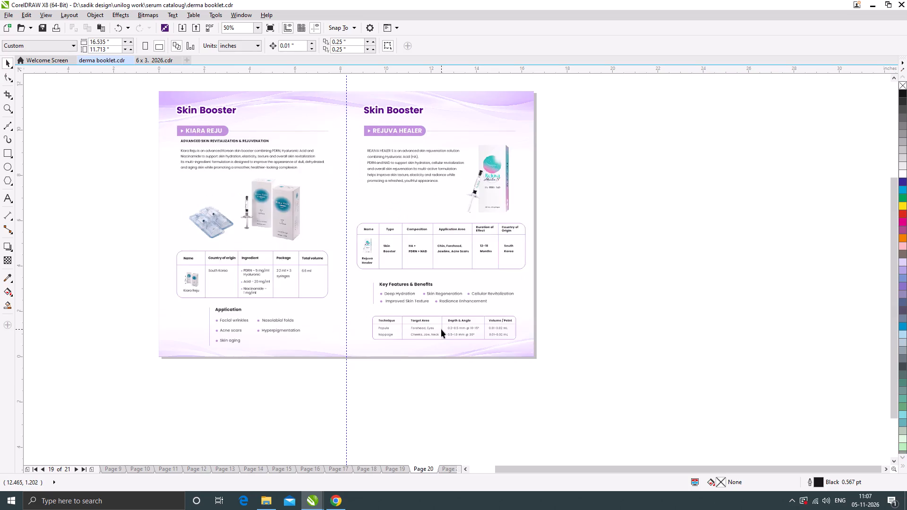
{"action": "key", "text": "Page_Down"}
{"action": "key", "text": "Page_Down"}
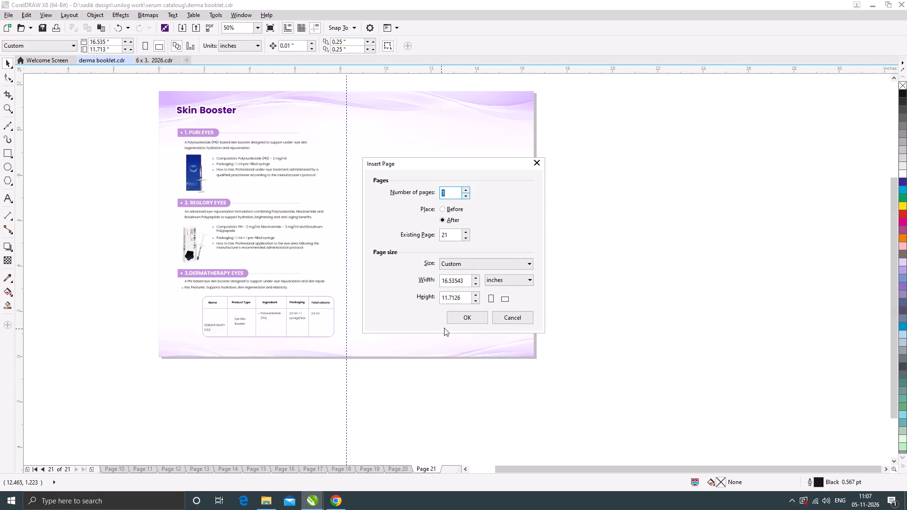
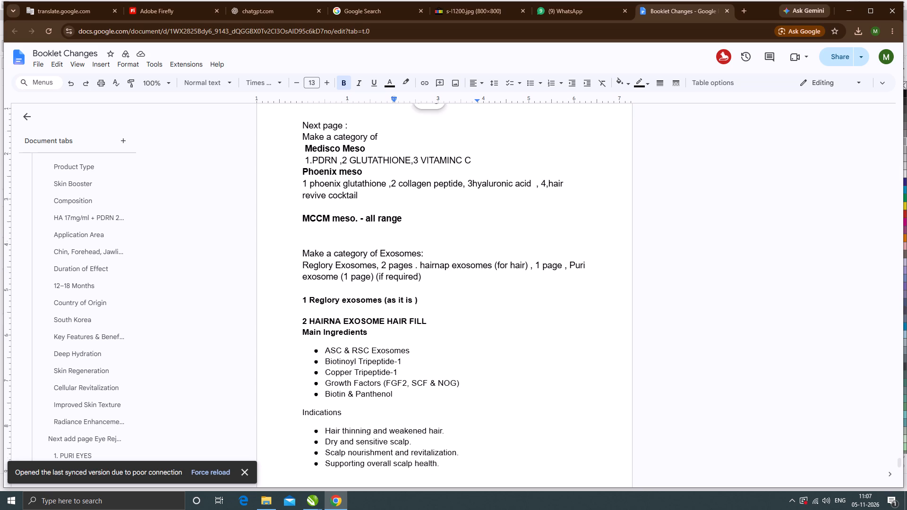
Switch from the Booklet Changes document back to CorelDRAW and close the 6 x 3. 2026.cdr drawing.
{"action": "scroll", "coordinate": [336, 292], "scroll_direction": "up", "scroll_amount": 1}
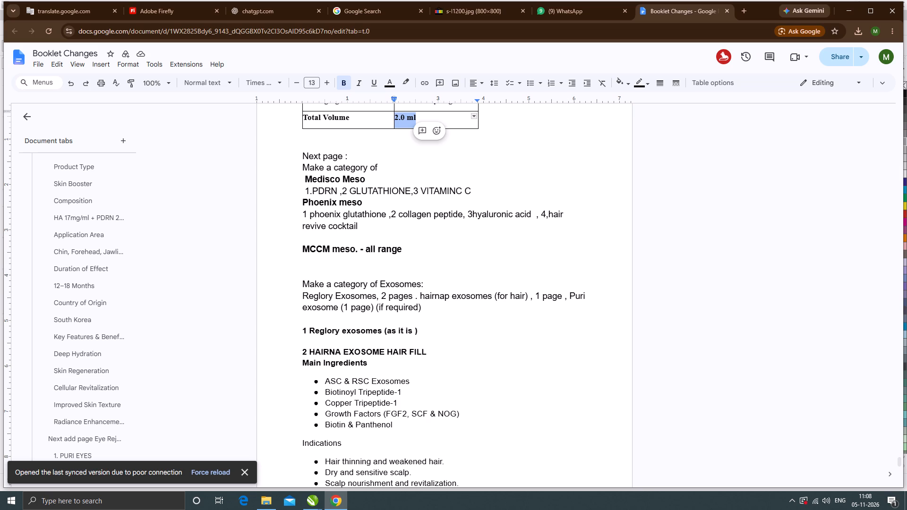
{"action": "left_click", "coordinate": [850, 8]}
{"action": "left_click", "coordinate": [130, 193]}
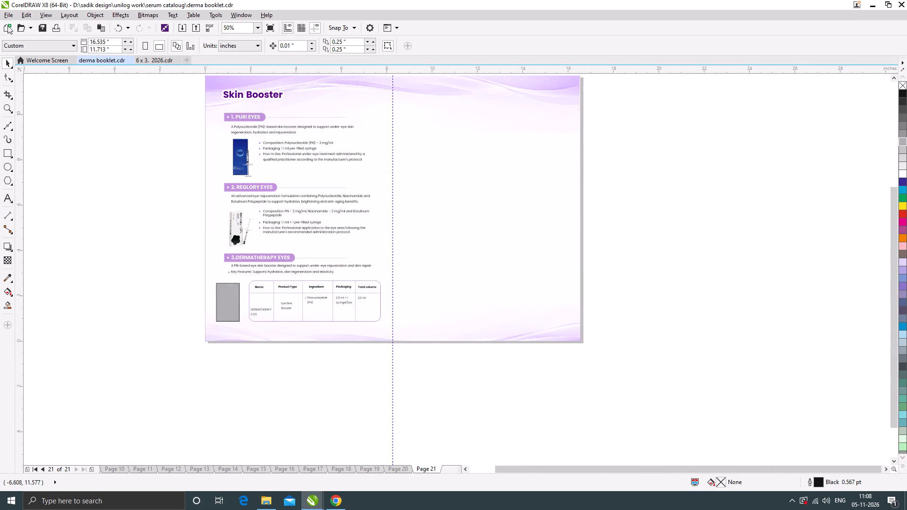
{"action": "left_click", "coordinate": [177, 61]}
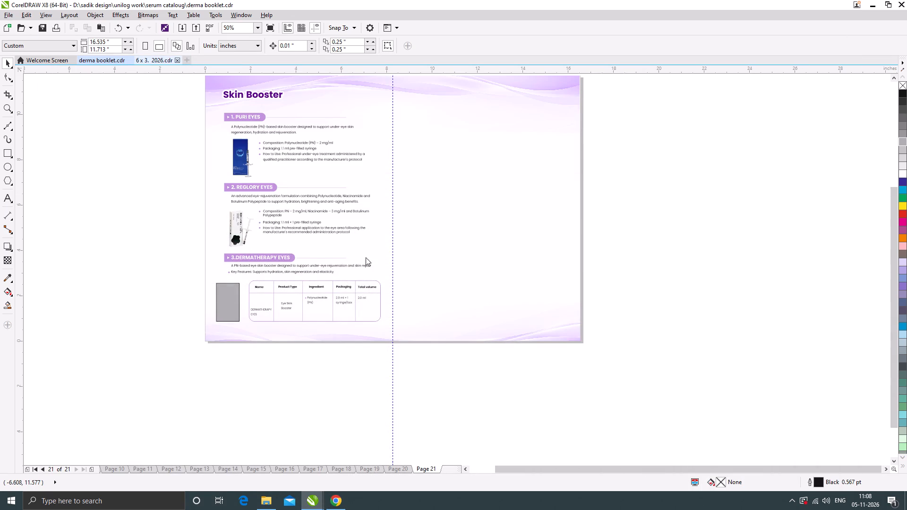
Save the derma booklet.cdr drawing.
{"action": "left_click", "coordinate": [164, 237]}
{"action": "key", "text": "ctrl+s"}
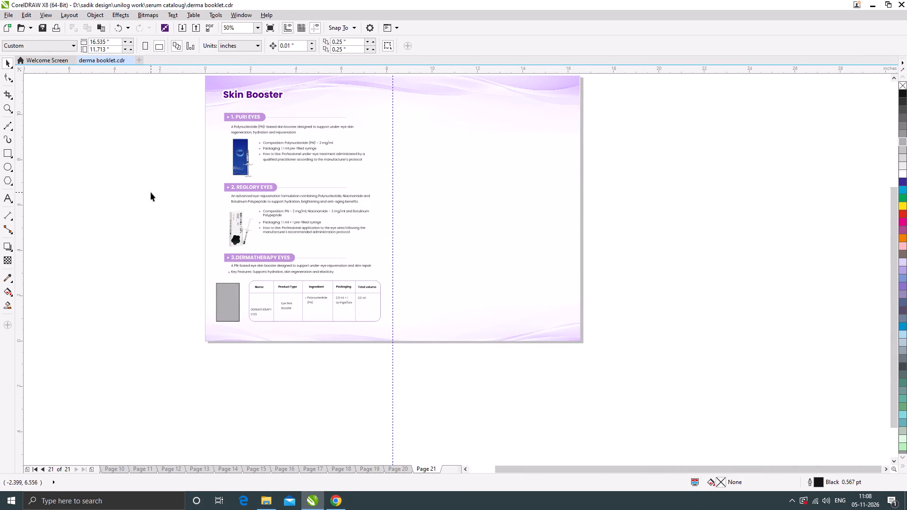
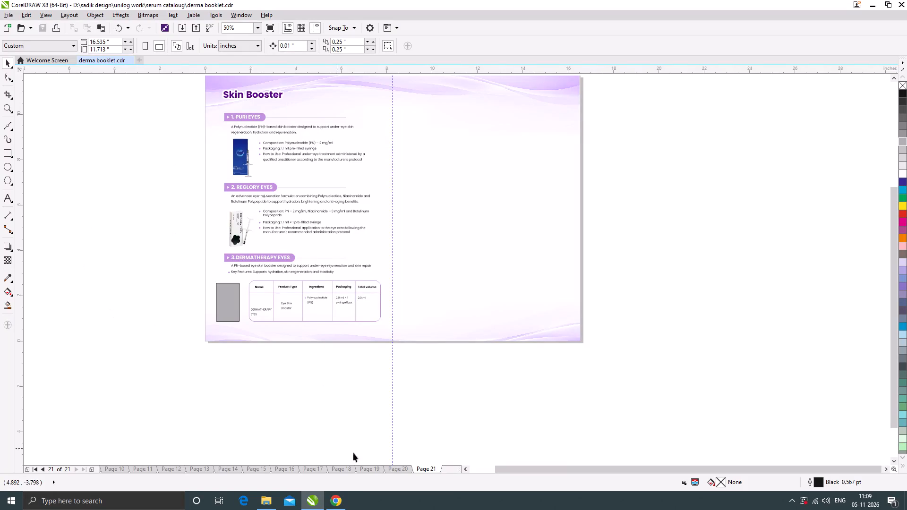
Check the save progress of the derma booklet.cdr drawing.
{"action": "left_click", "coordinate": [683, 484]}
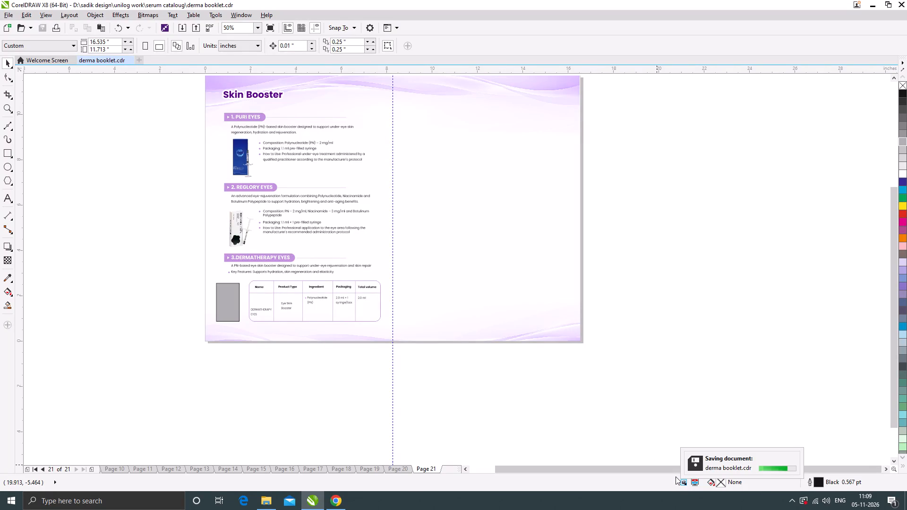
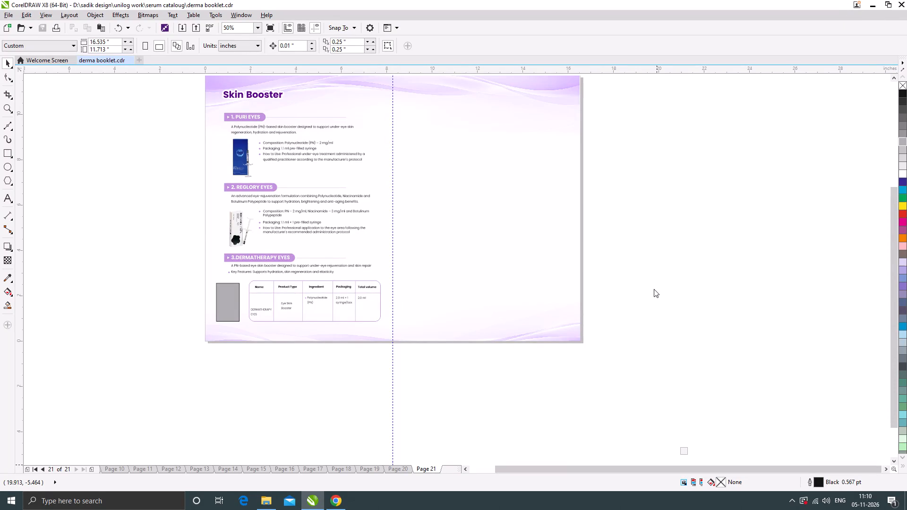
Minimize the CorelDRAW window to show the Windows desktop and refresh the desktop.
{"action": "left_click", "coordinate": [873, 6]}
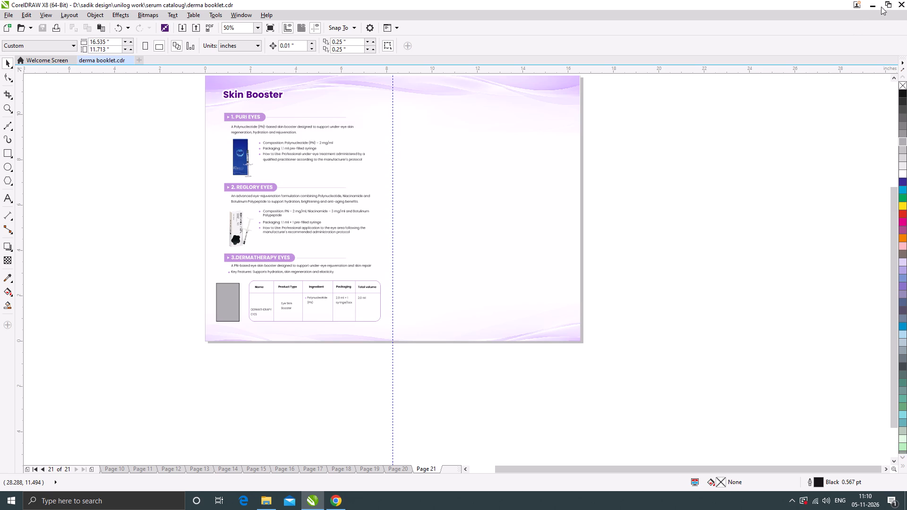
{"action": "left_click", "coordinate": [875, 4]}
{"action": "right_click", "coordinate": [407, 134]}
{"action": "left_click", "coordinate": [427, 161]}
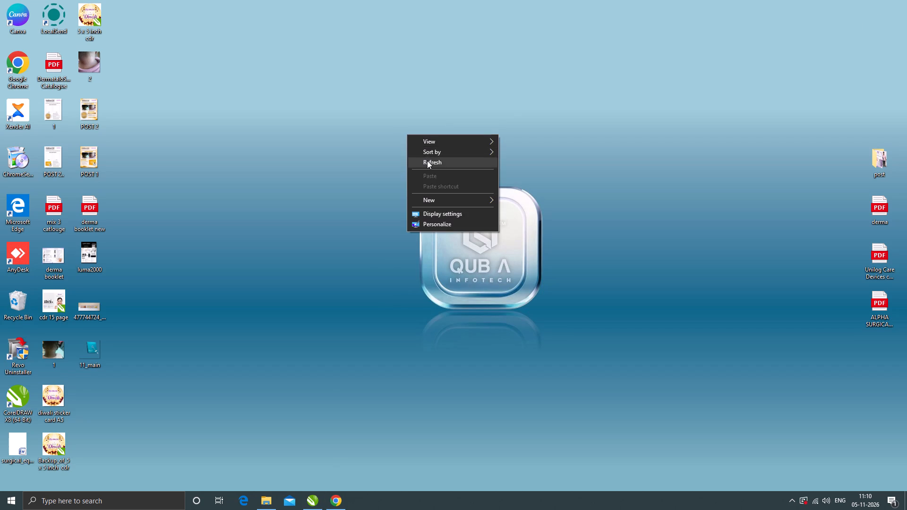
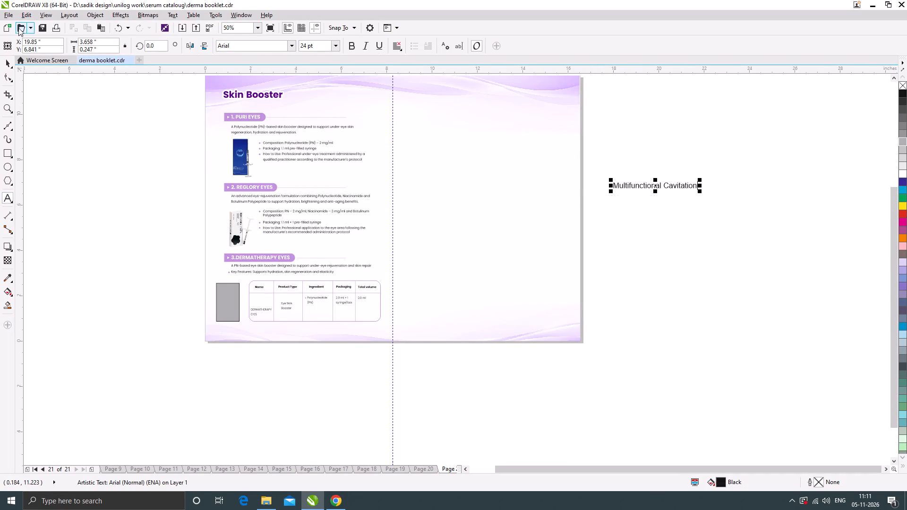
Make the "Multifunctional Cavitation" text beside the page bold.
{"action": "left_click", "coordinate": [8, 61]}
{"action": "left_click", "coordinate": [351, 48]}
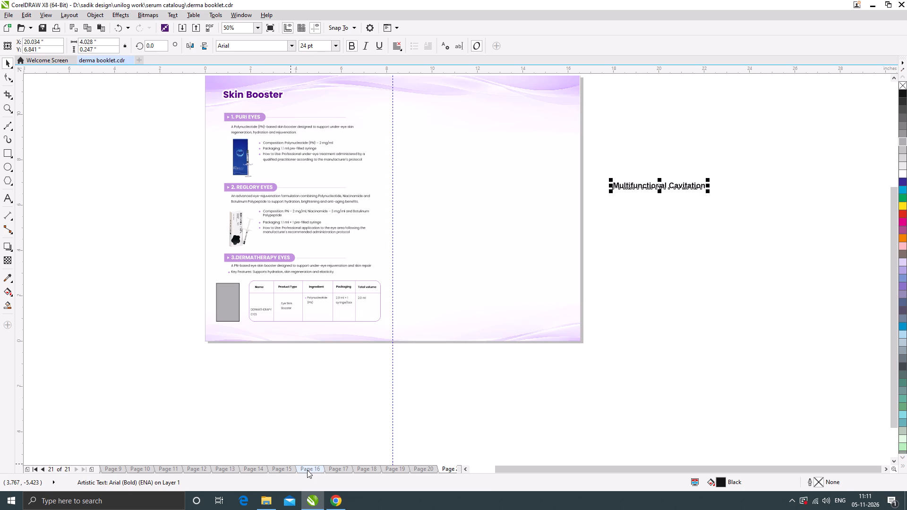
Review the derma booklet's pages from page 16 back through page 12.
{"action": "left_click", "coordinate": [302, 470]}
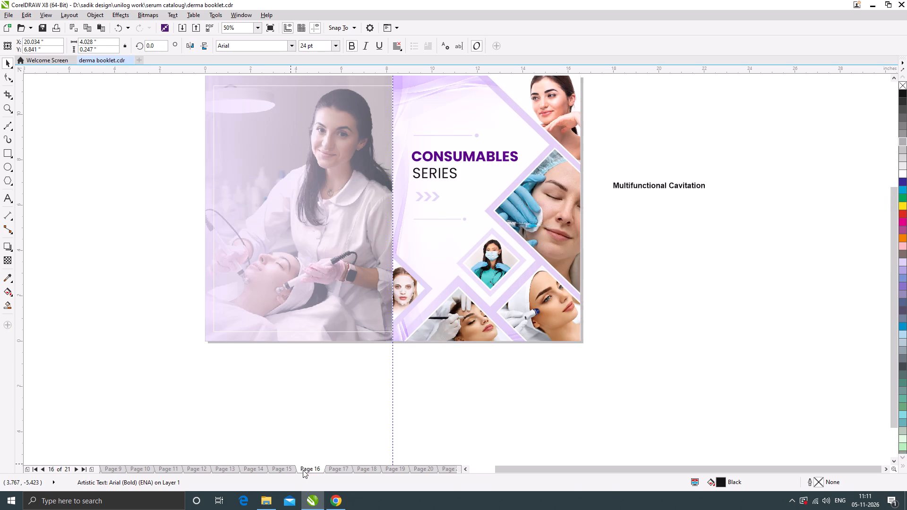
{"action": "left_click", "coordinate": [278, 469]}
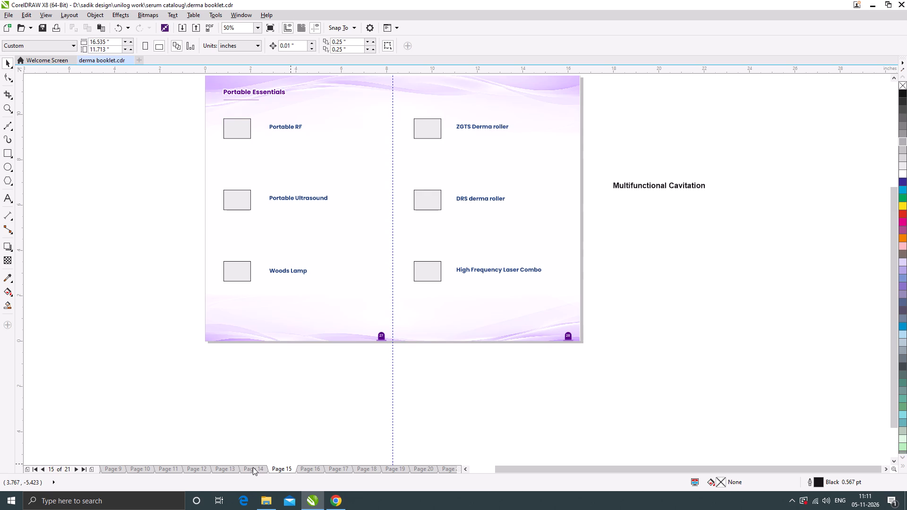
{"action": "left_click", "coordinate": [253, 467]}
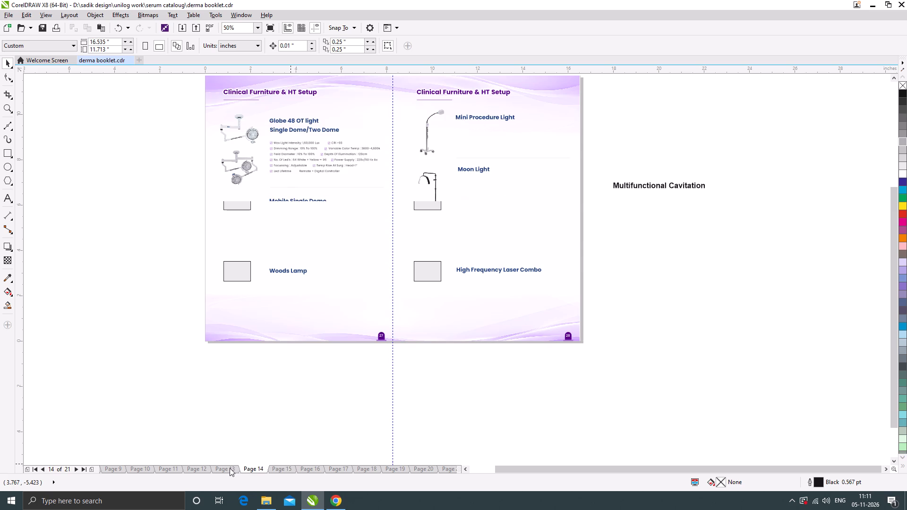
{"action": "left_click", "coordinate": [230, 468]}
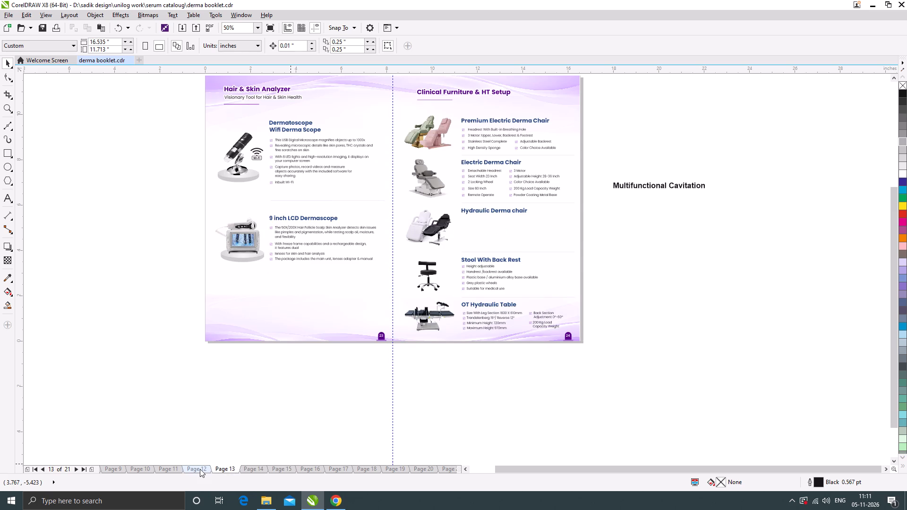
{"action": "left_click", "coordinate": [200, 469]}
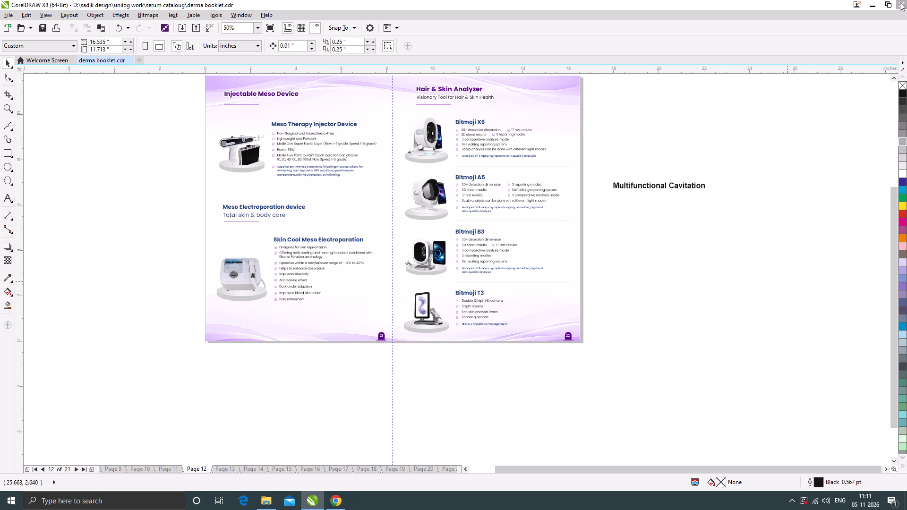
Close CorelDRAW without saving the changes to the derma booklet.
{"action": "left_click", "coordinate": [905, 2]}
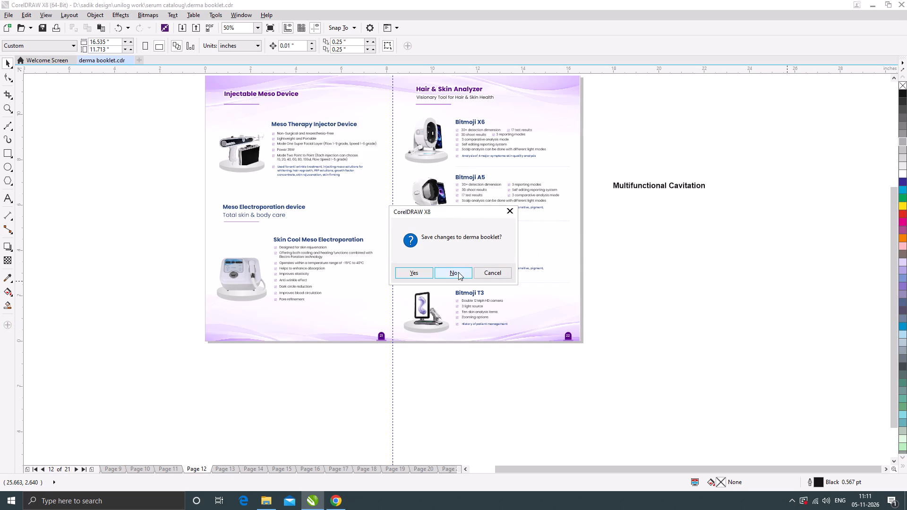
{"action": "left_click", "coordinate": [457, 272]}
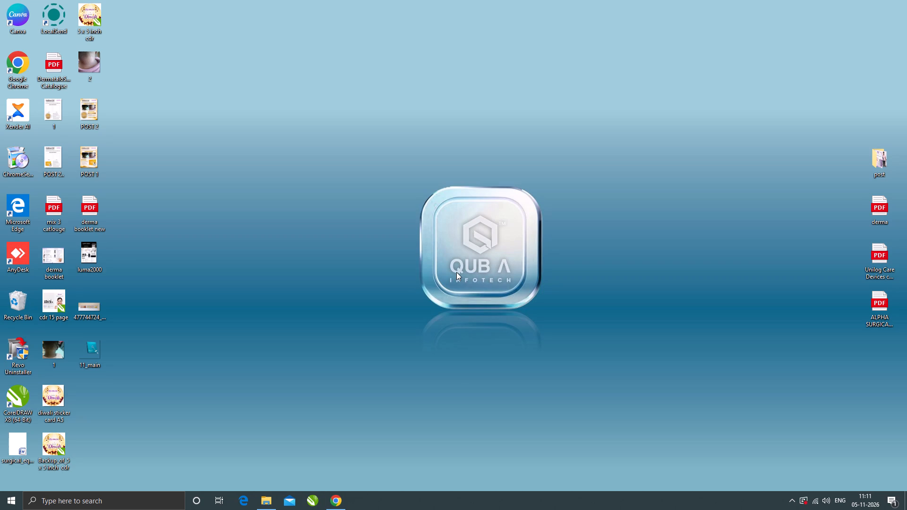
Bring up the Windows shutdown options from the desktop.
{"action": "key", "text": "alt+F4"}
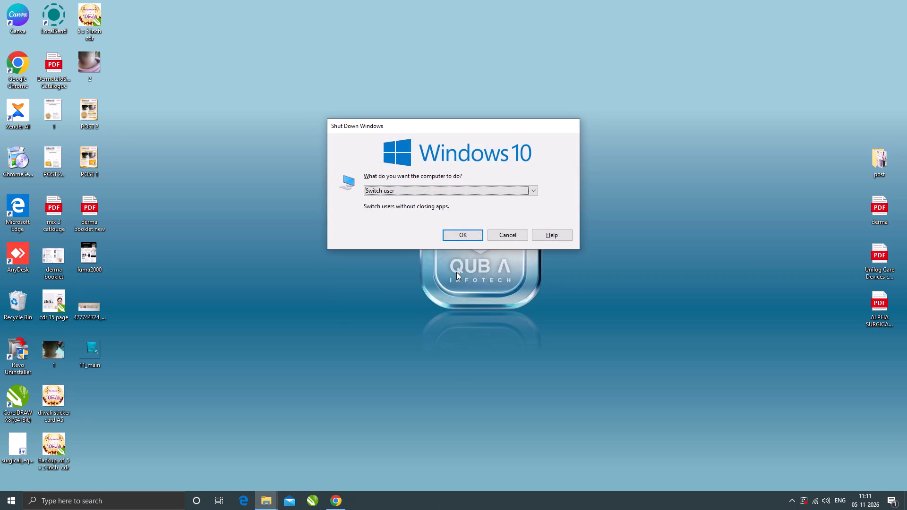